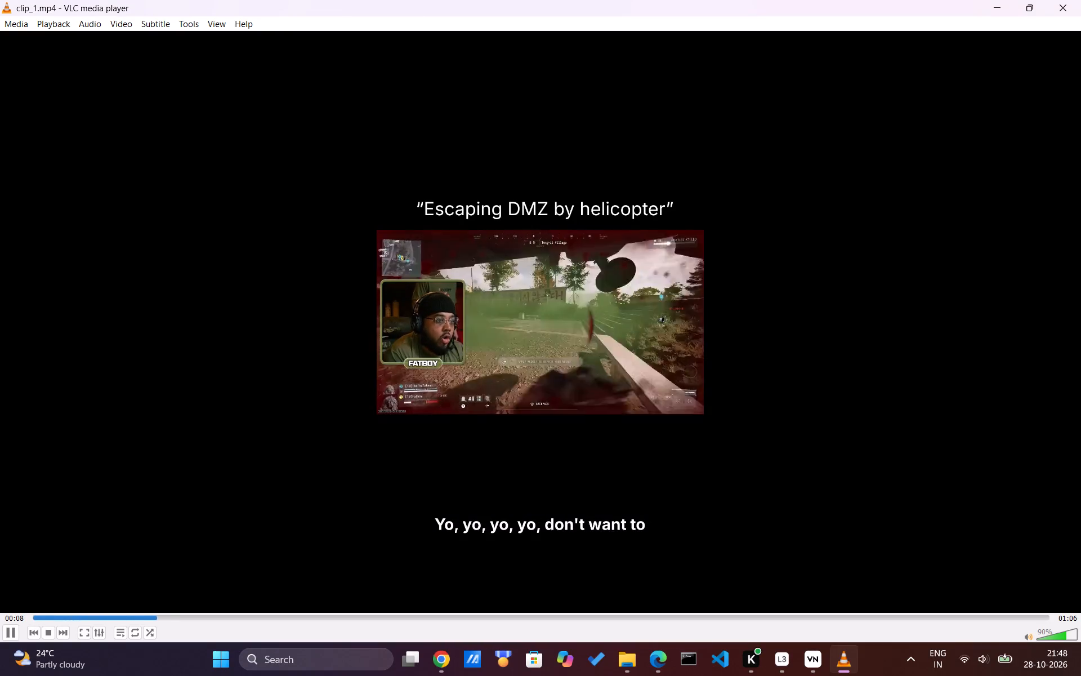
Close the clip_1 video player and the VN folder window, and return to the VN editor.
click(1080, 0)
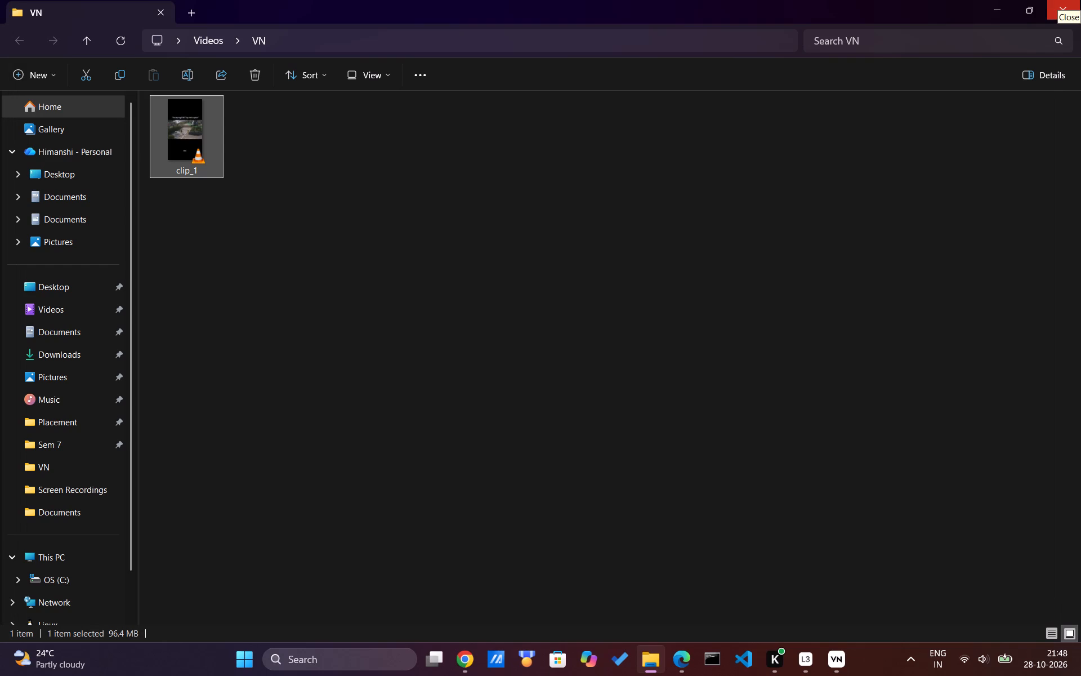
click(1080, 0)
click(785, 496)
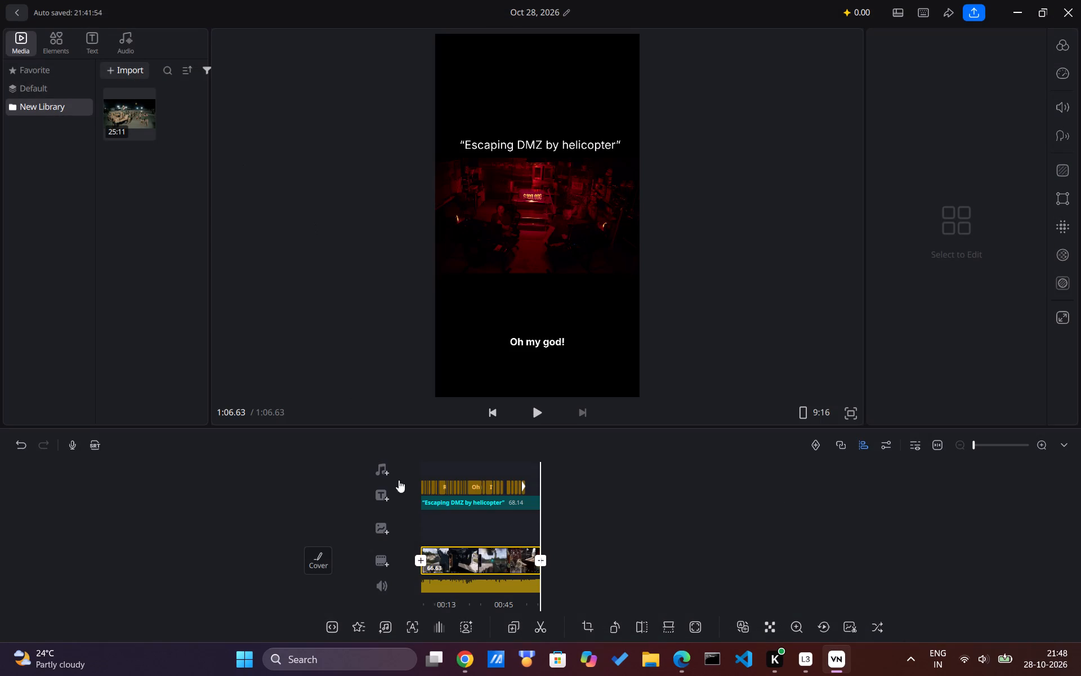
Leave the open Oct 28, 2026 project and create a new VN project.
click(23, 11)
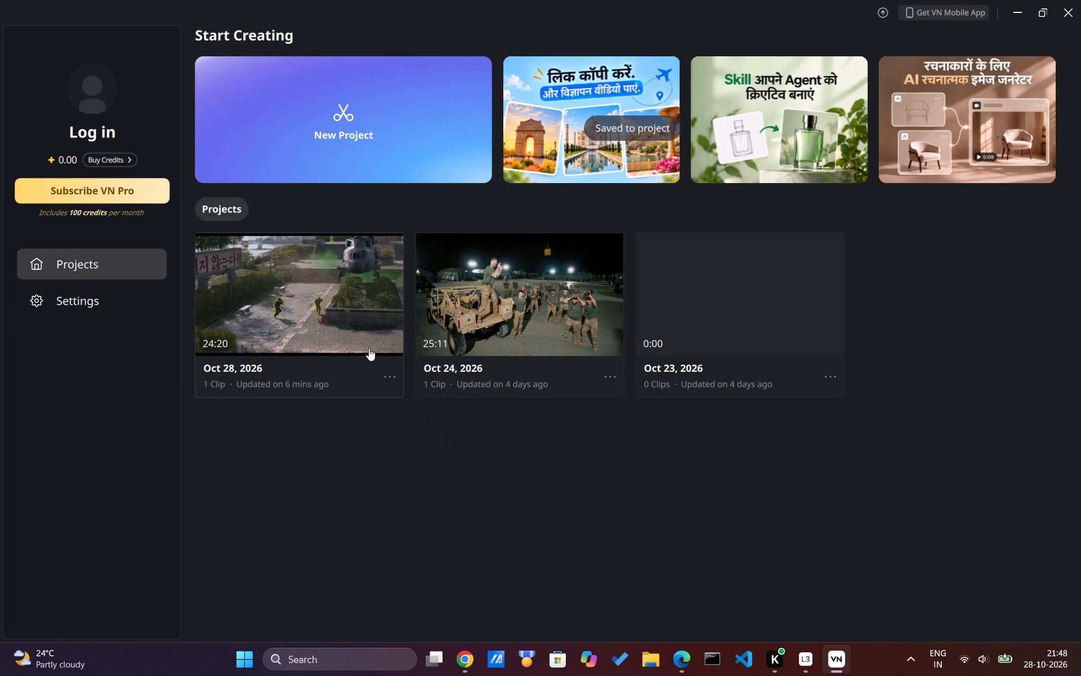
click(371, 132)
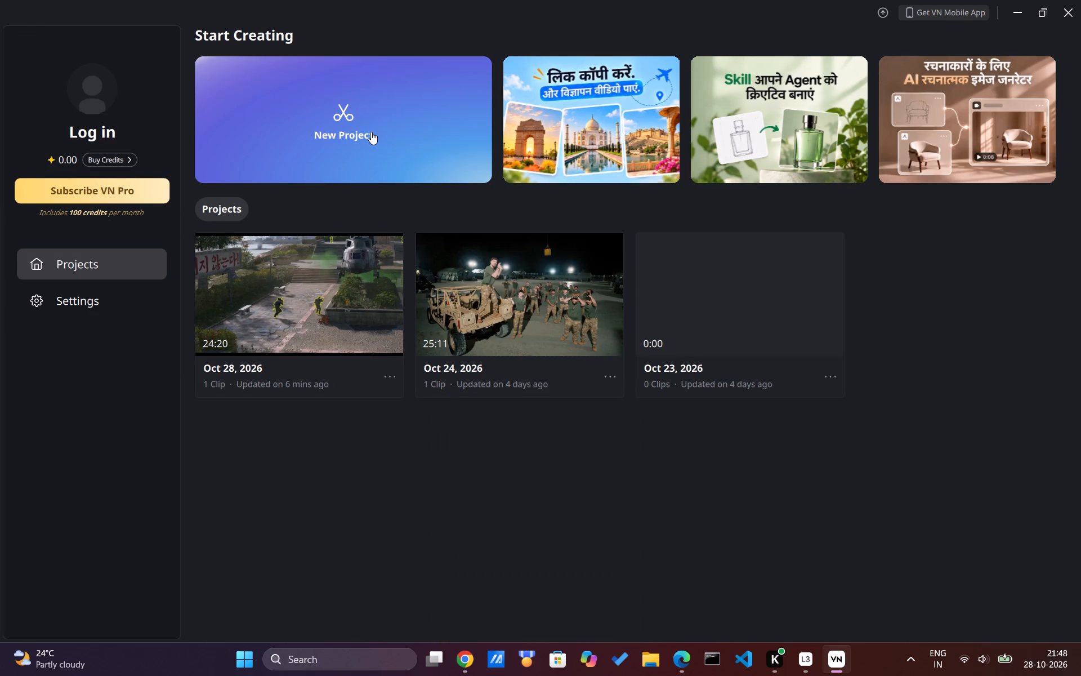
Add the 25:11 video from the New Library folder to the empty main track of the timeline.
drag(138, 104, 656, 628)
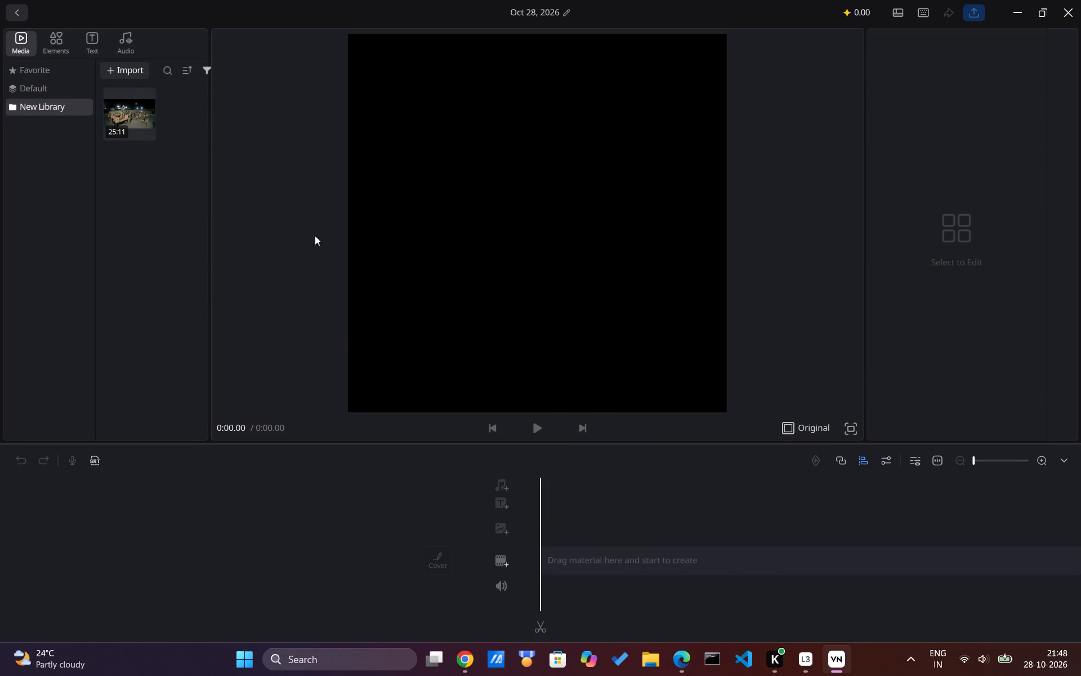
drag(127, 99, 668, 630)
drag(668, 630, 661, 578)
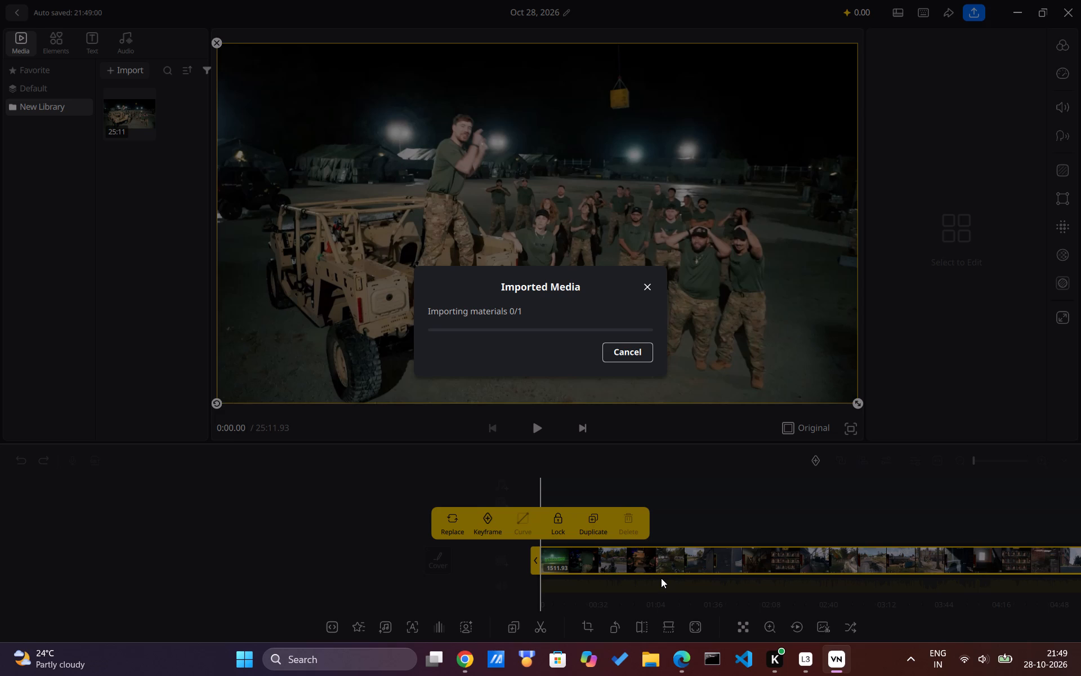
Switch to Chrome and examine the Split-Screen UGC [English] campaign's payout rates, budget, reference materials and content requirements on Content Rewards.
click(477, 662)
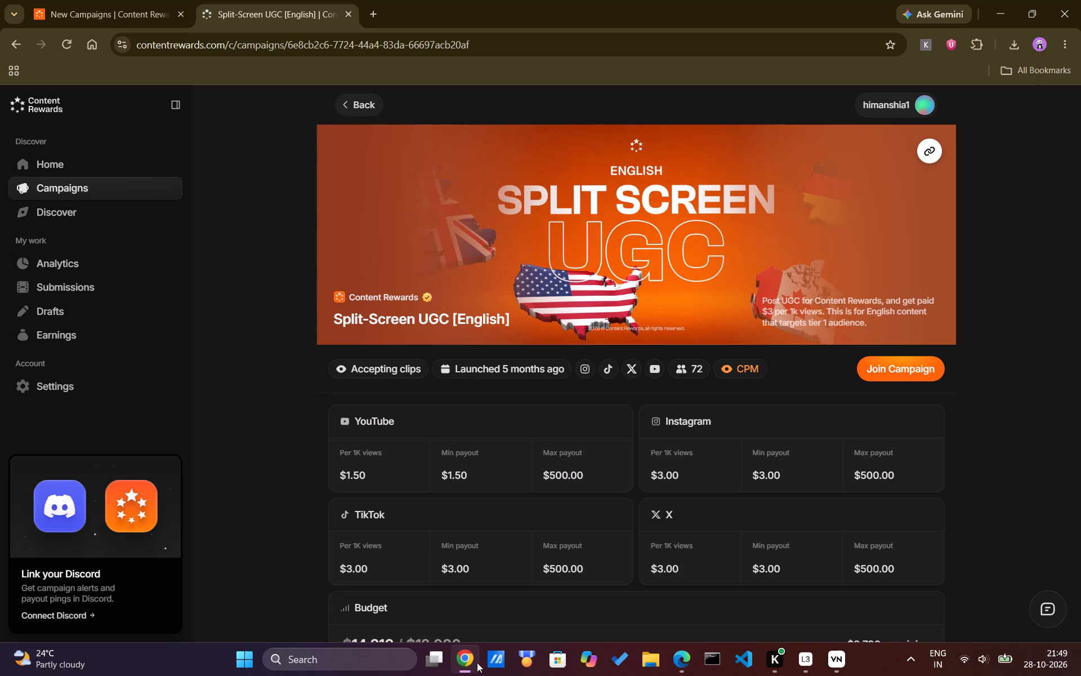
scroll(420, 420, down, 1)
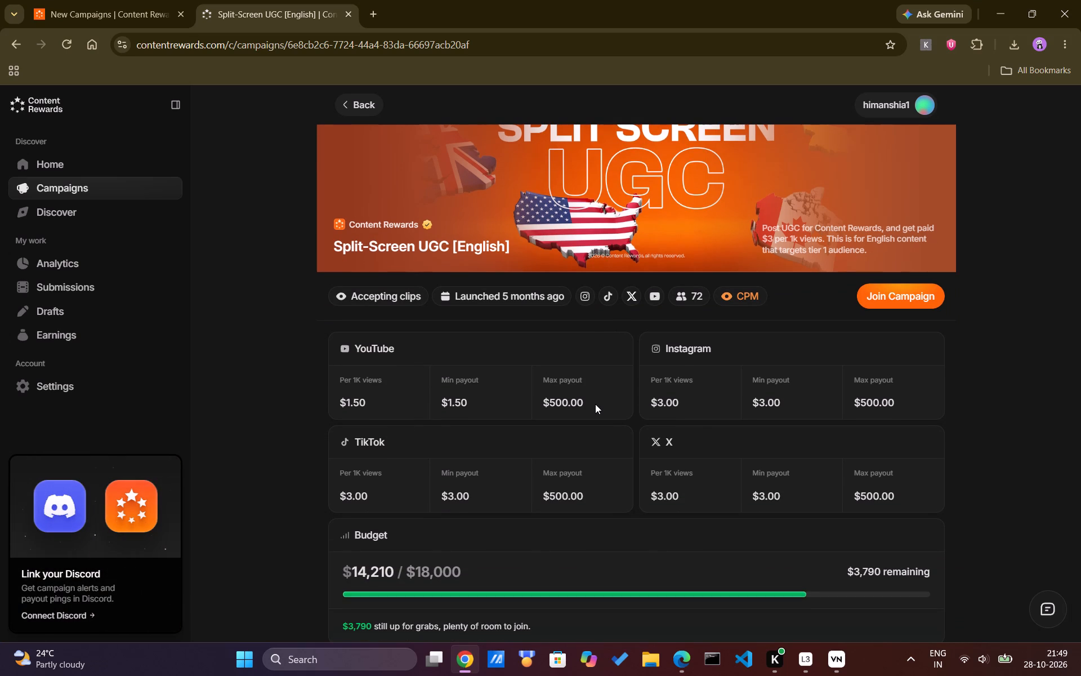
scroll(595, 404, down, 5)
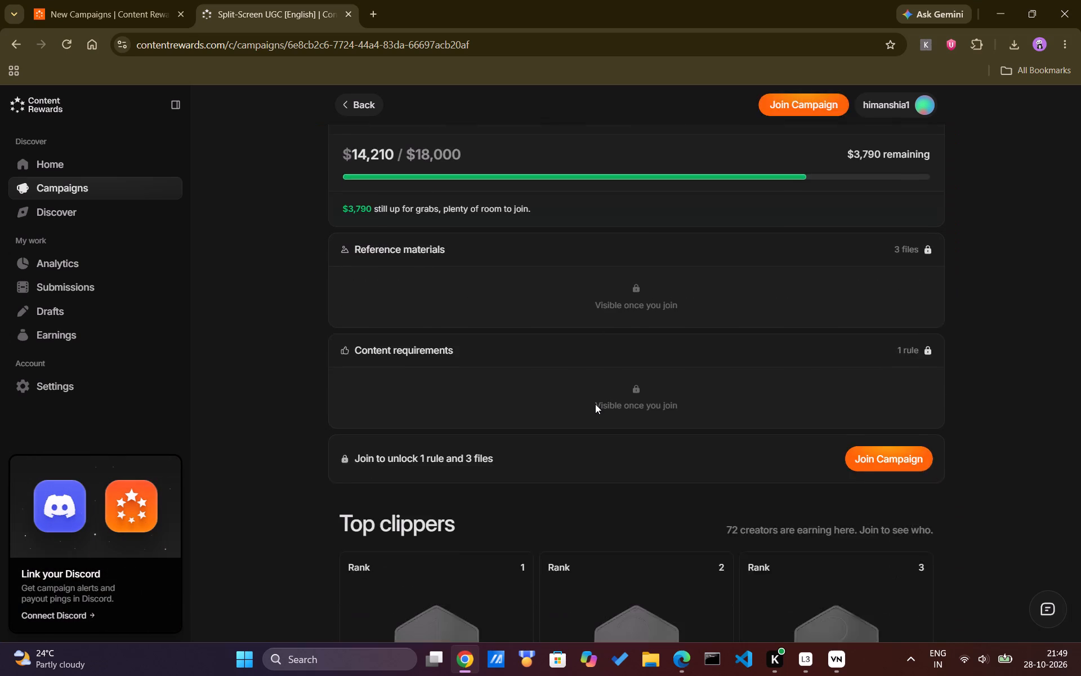
scroll(595, 404, down, 4)
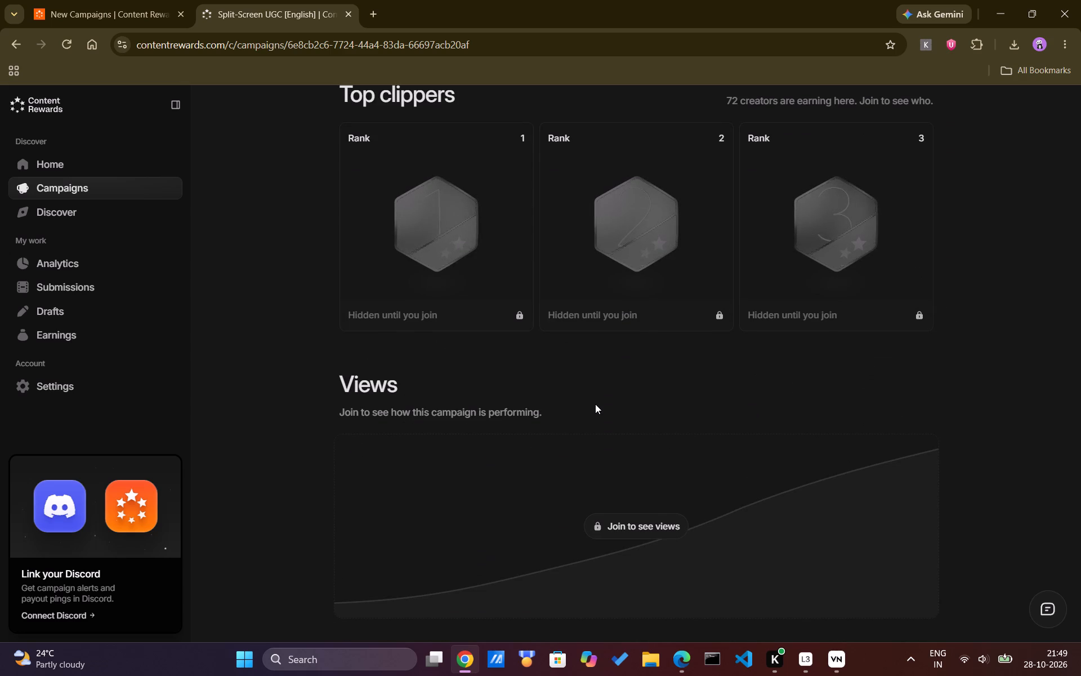
scroll(595, 404, up, 14)
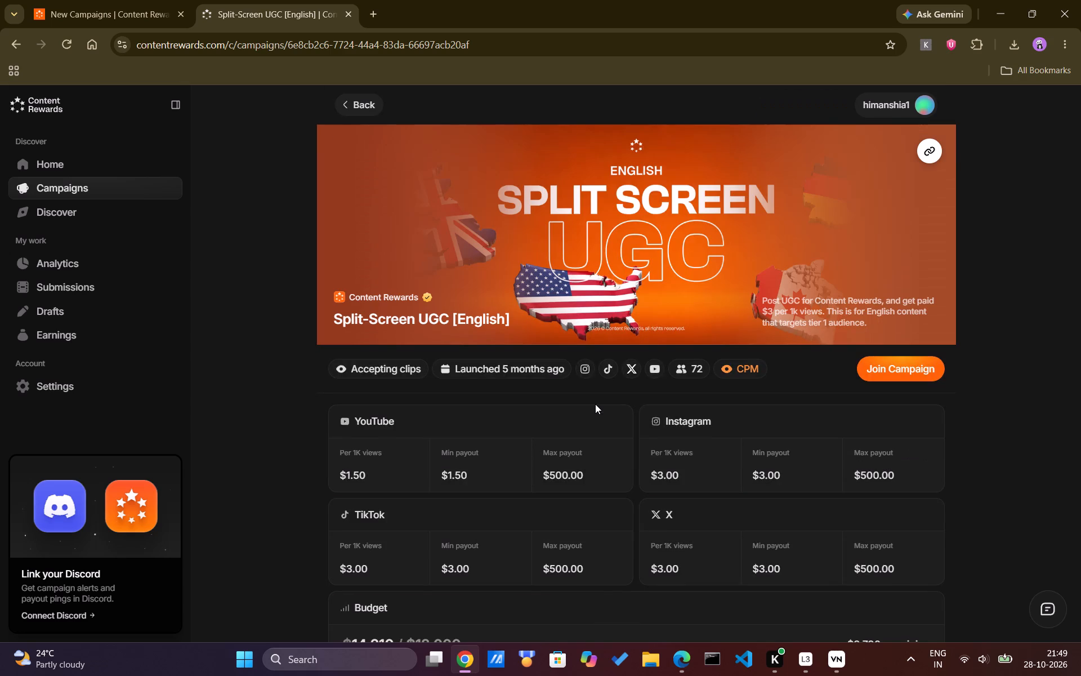
scroll(595, 404, down, 2)
scroll(209, 216, up, 4)
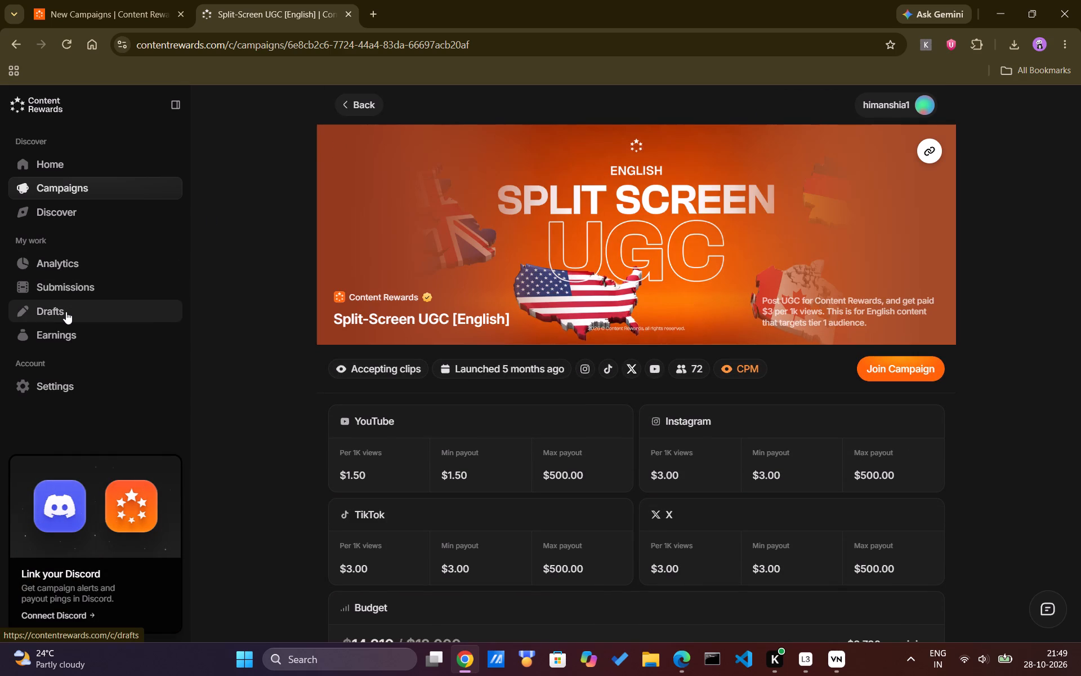
Open the Analytics page of the Content Rewards account.
click(55, 262)
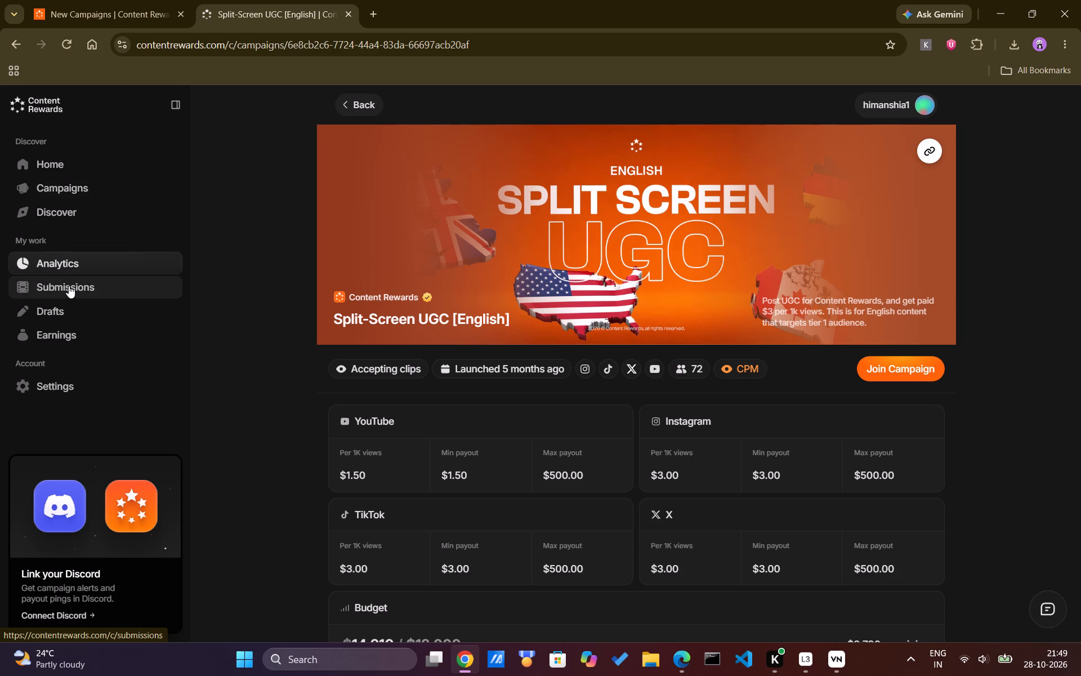
In Chrome, look through the Content Rewards submissions, drafts, earnings, analytics and home pages, including the option to submit content.
click(69, 286)
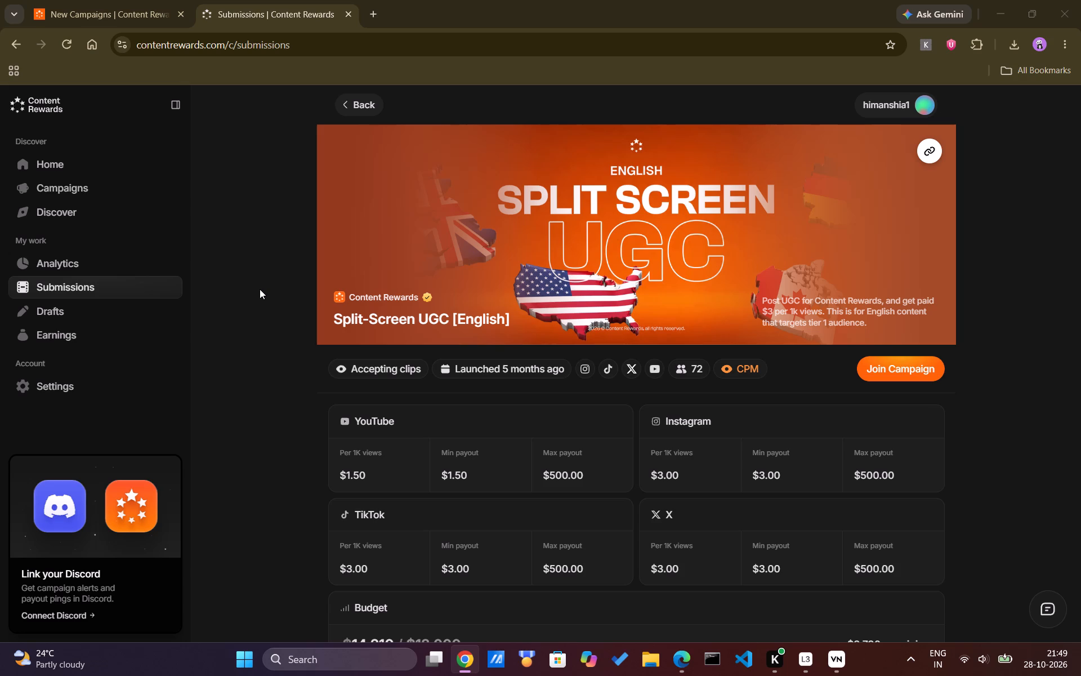
click(437, 305)
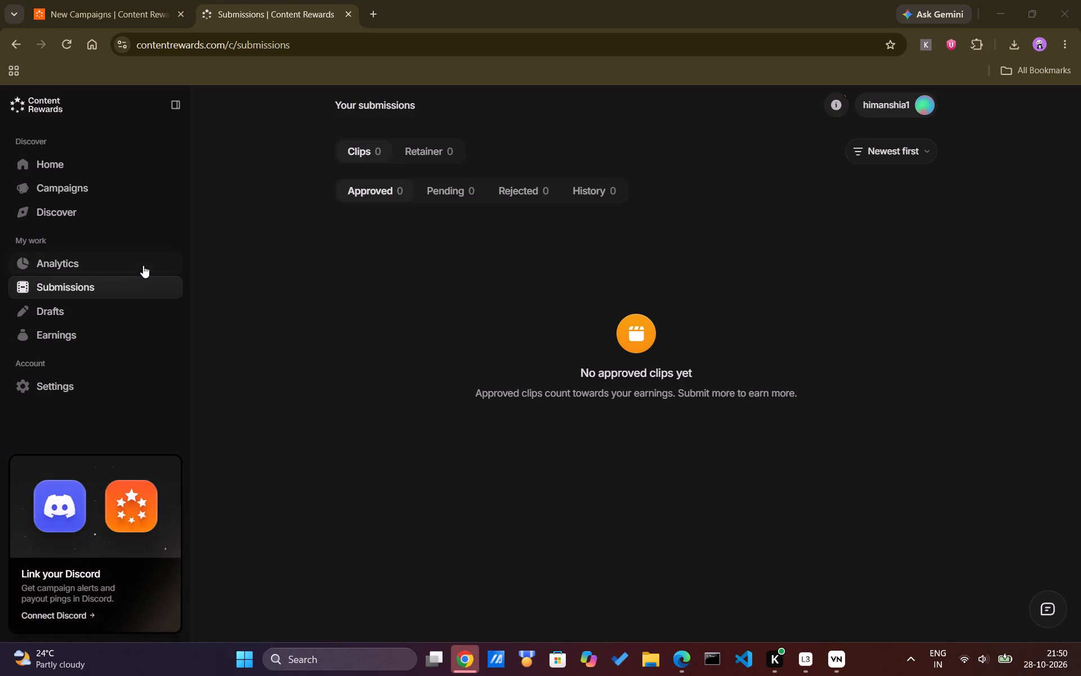
click(68, 306)
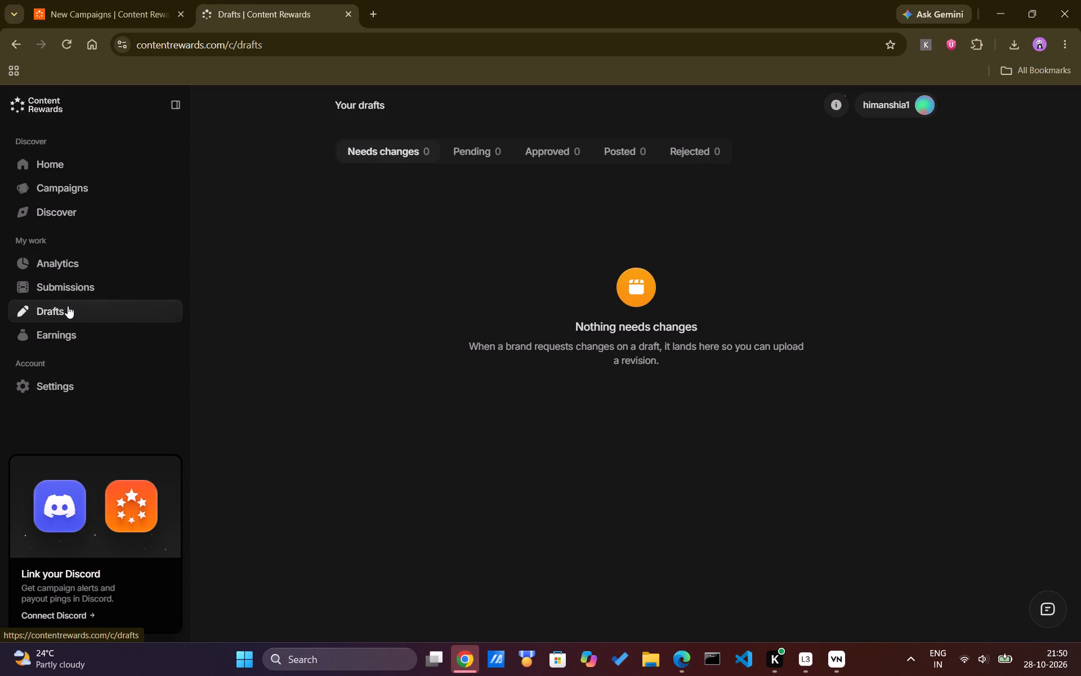
click(71, 343)
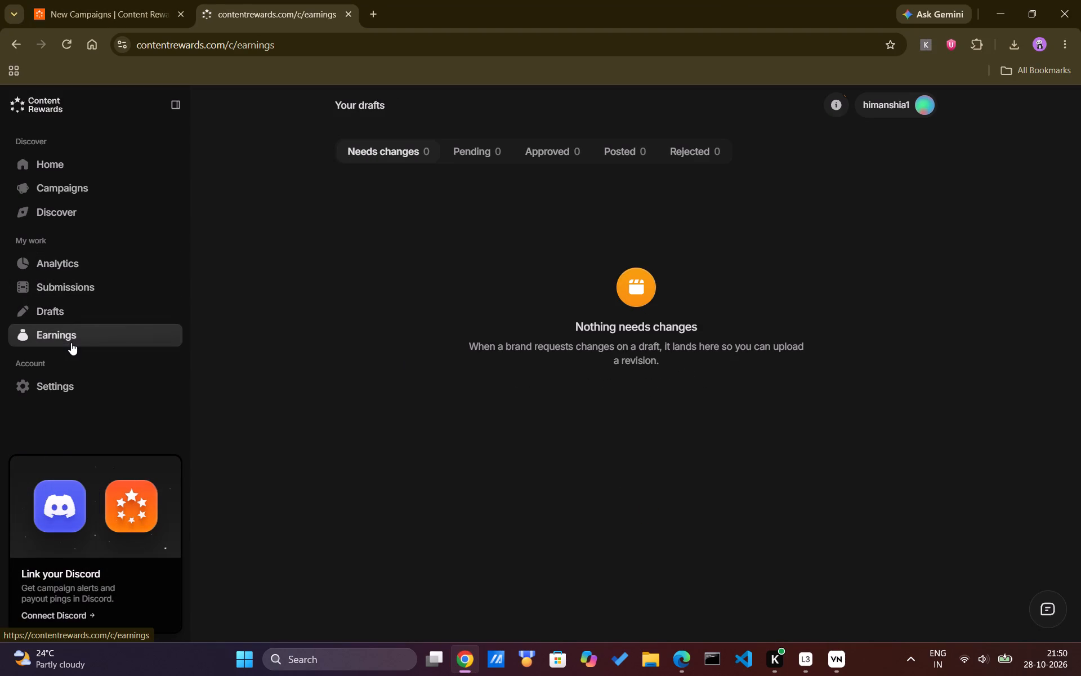
click(106, 253)
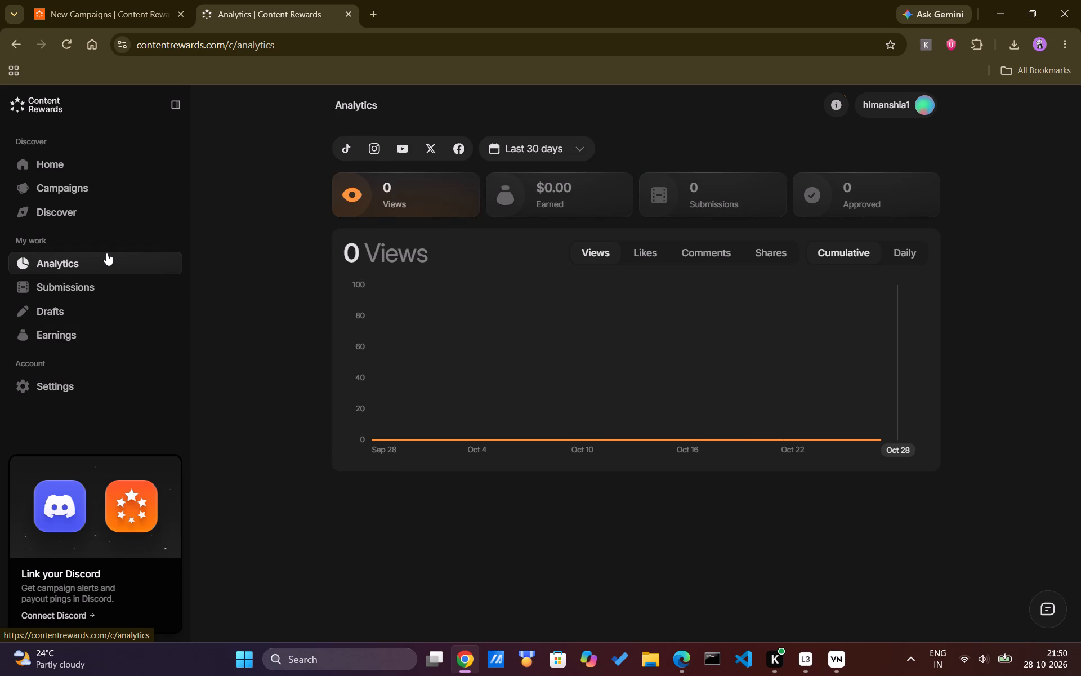
click(77, 157)
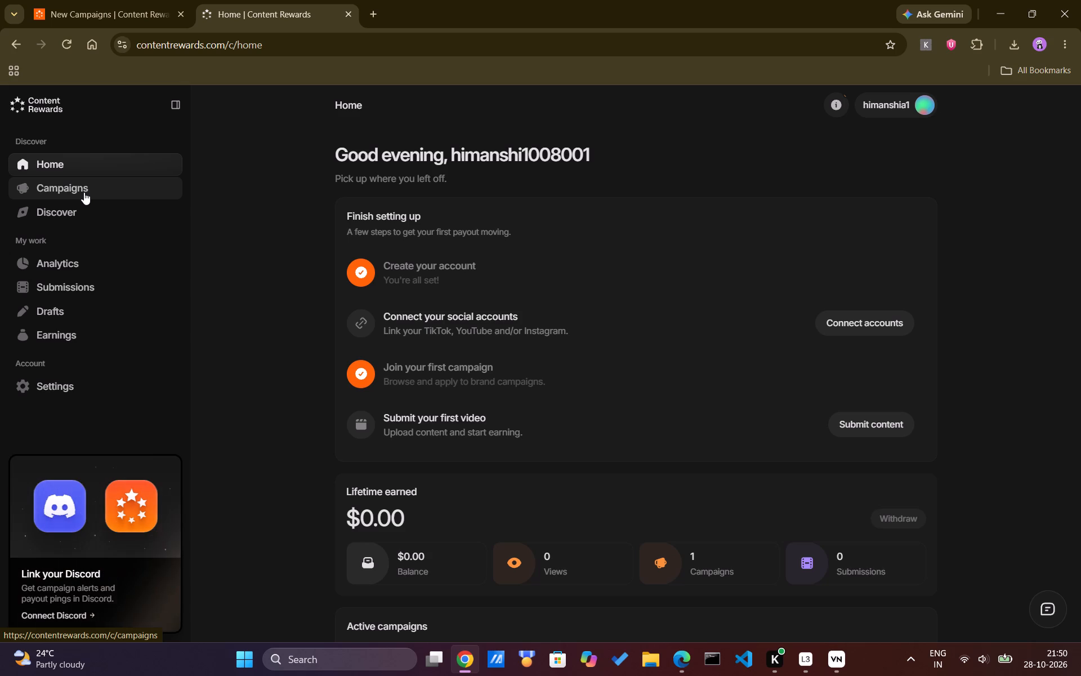
click(874, 429)
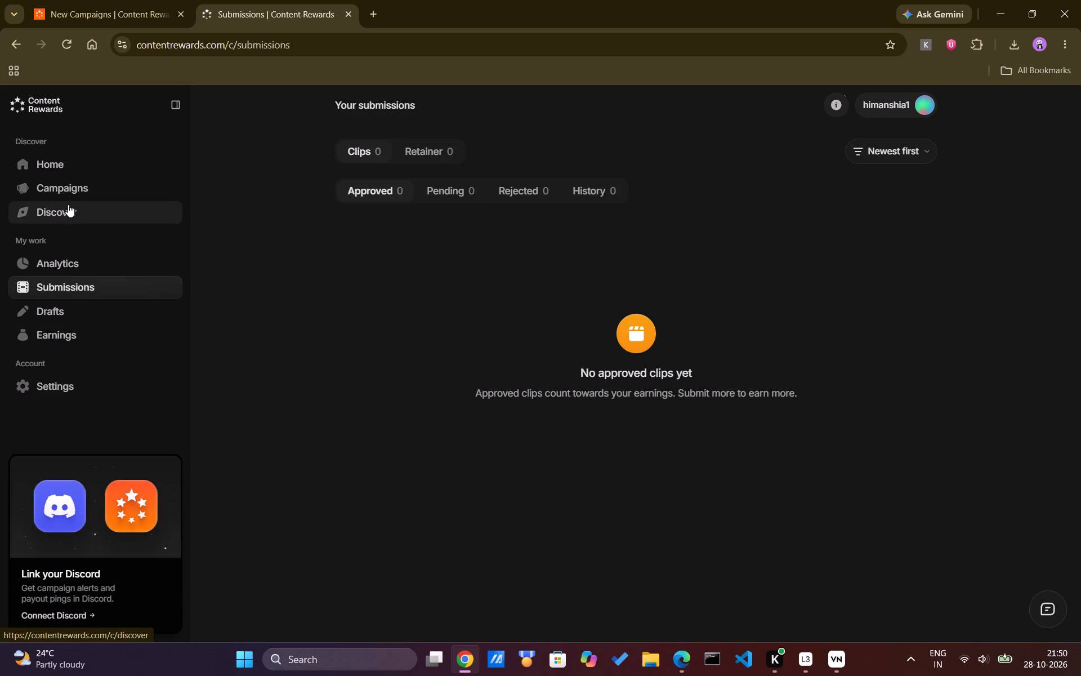
Open the joined "$3 CPM • Weight Loss Animation Clipping" campaign and read its budget, rules, claims, account setup, submission and FAQ sections.
click(57, 191)
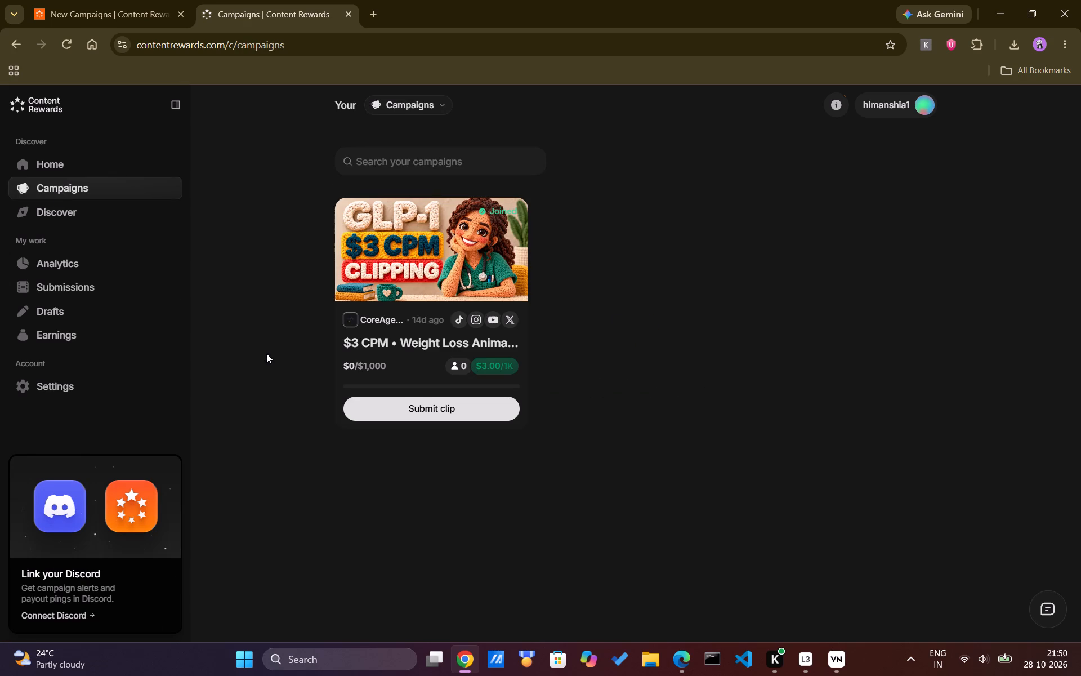
click(439, 267)
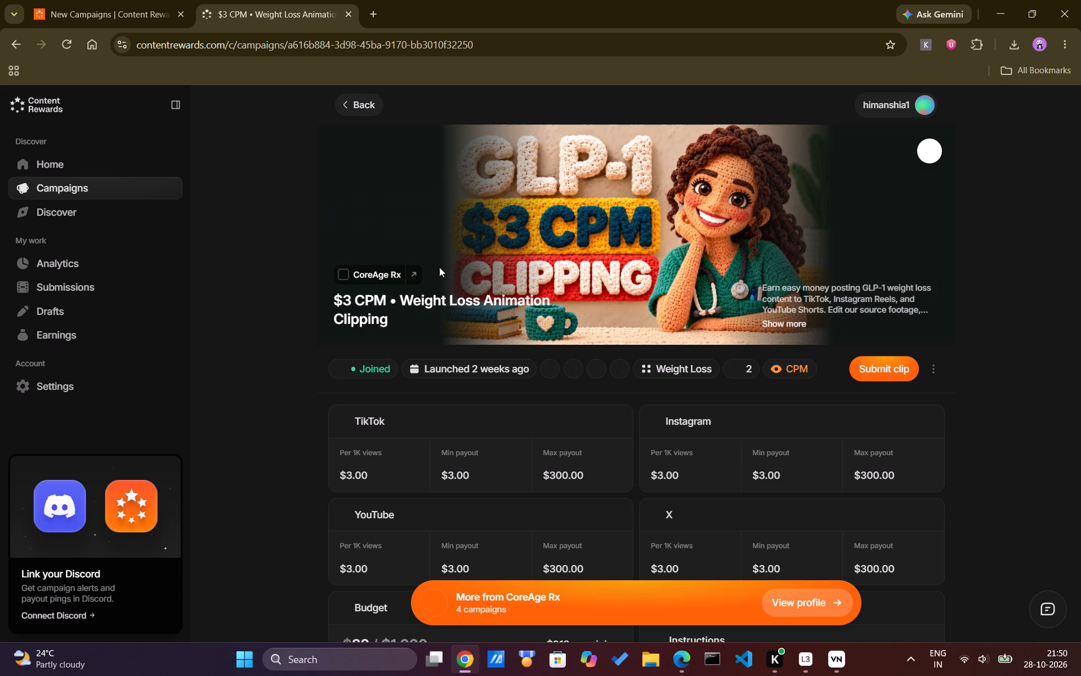
scroll(567, 465, down, 5)
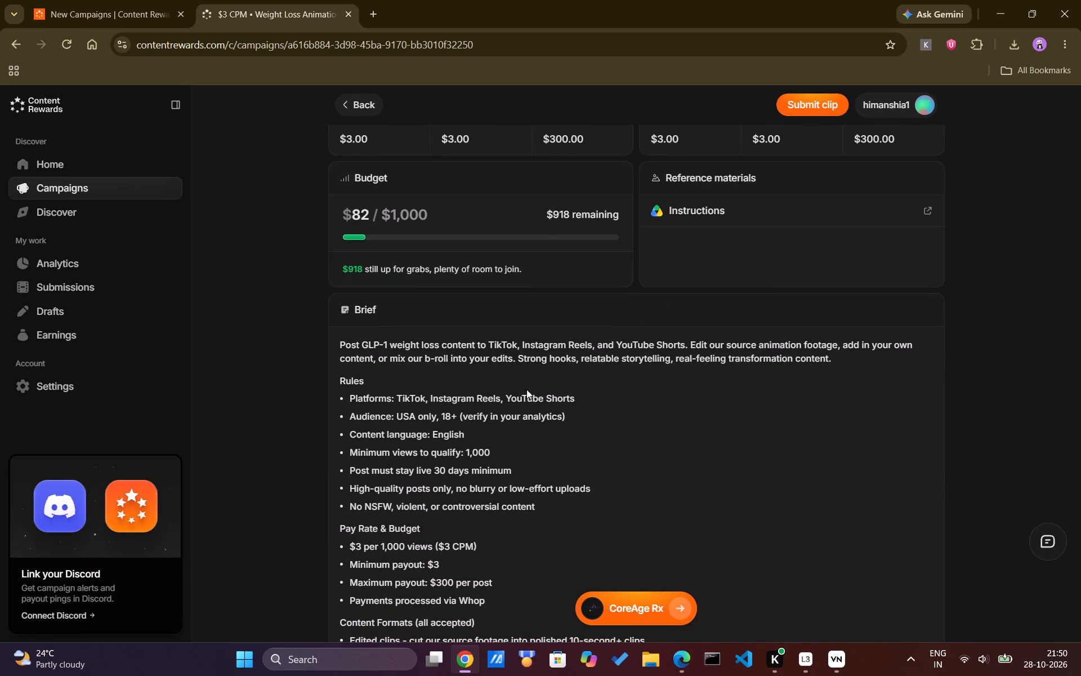
scroll(526, 389, down, 8)
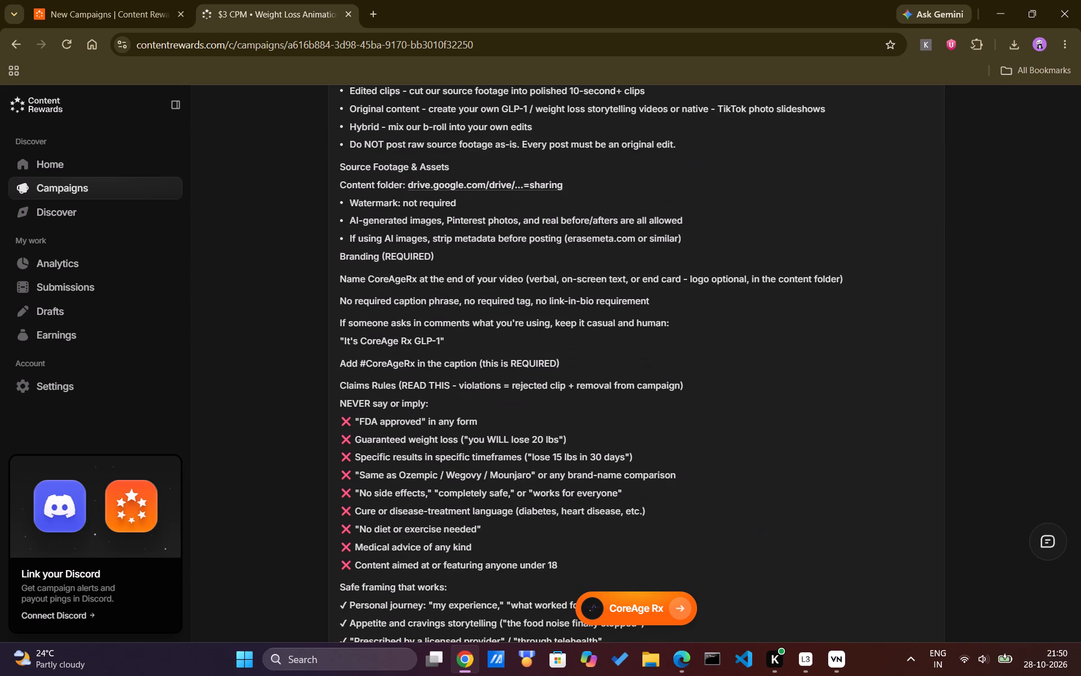
scroll(526, 389, down, 7)
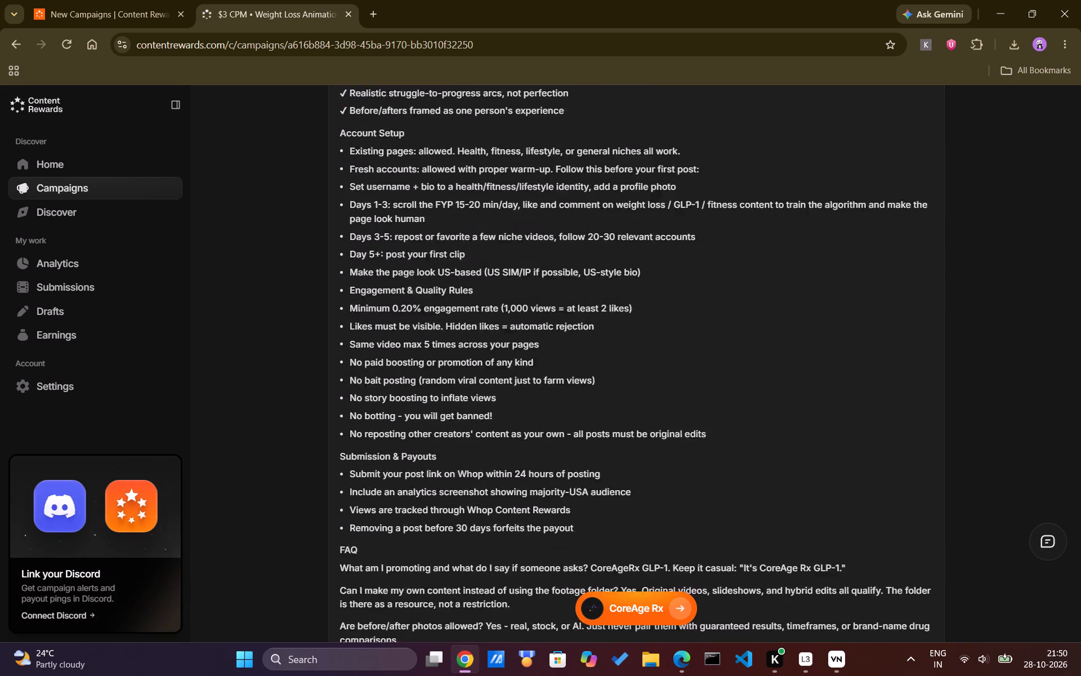
scroll(526, 389, down, 1)
scroll(526, 389, up, 3)
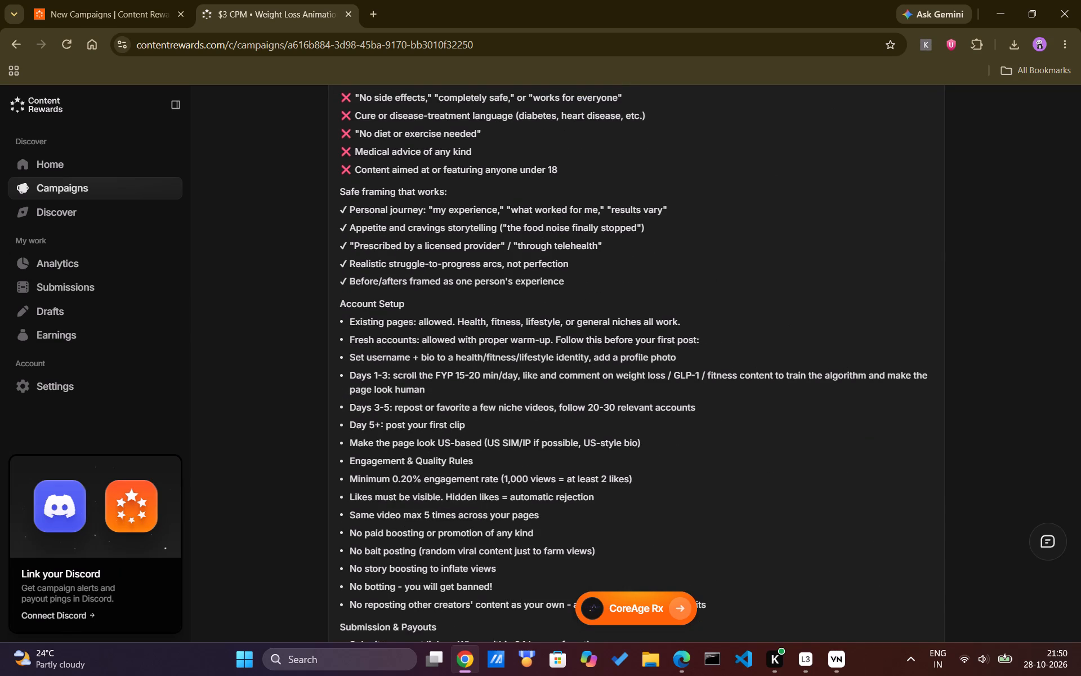
scroll(526, 389, up, 1)
scroll(526, 389, down, 1)
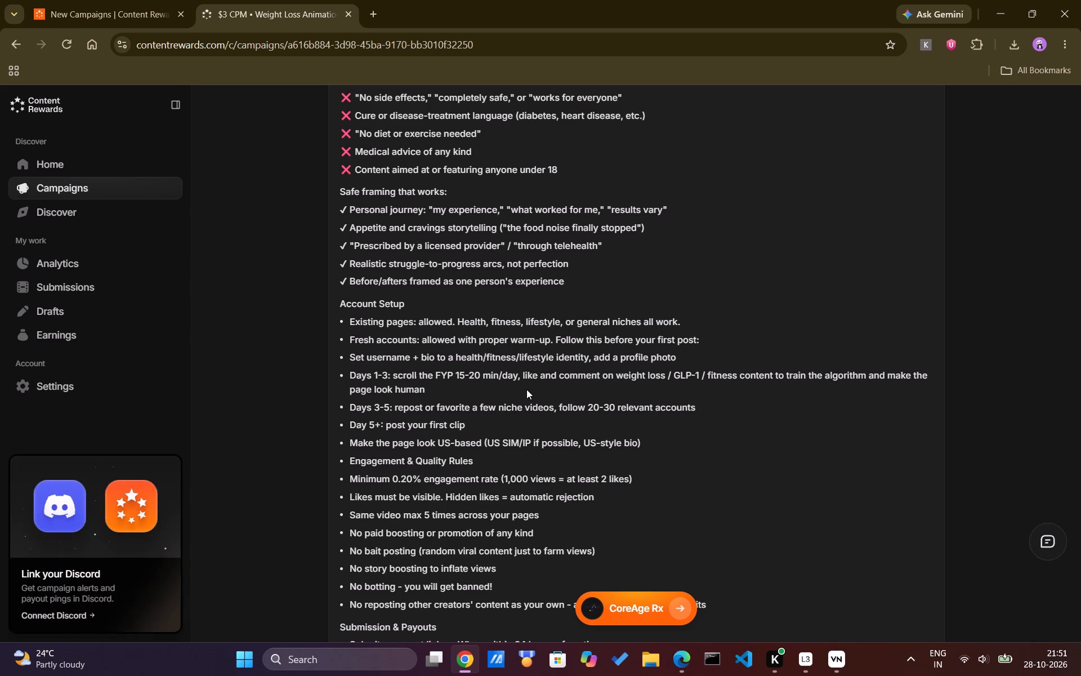
scroll(526, 389, down, 1)
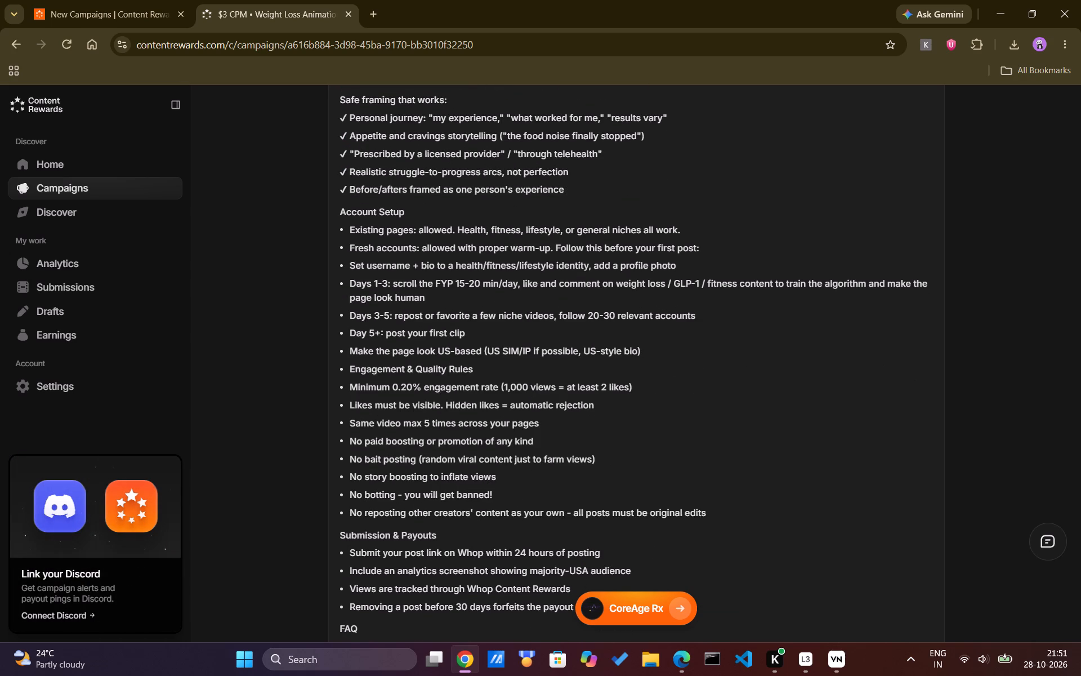
scroll(526, 389, down, 3)
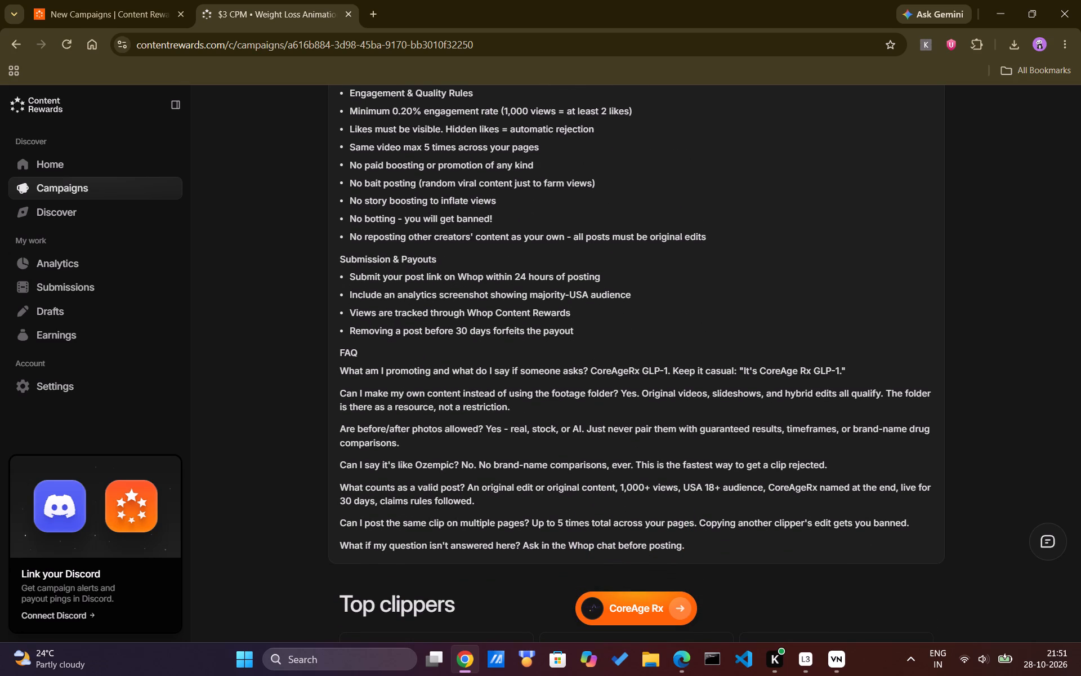
Examine the campaign's top clippers and its approved-clip views chart, and return to the VN editor.
scroll(526, 389, down, 2)
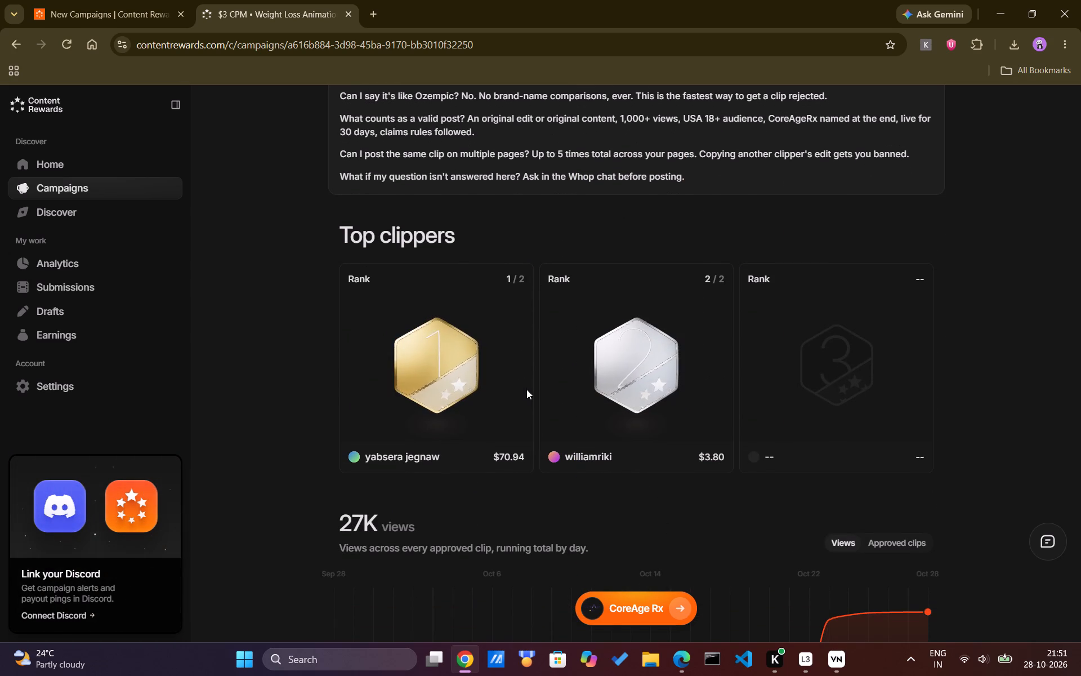
scroll(410, 457, down, 2)
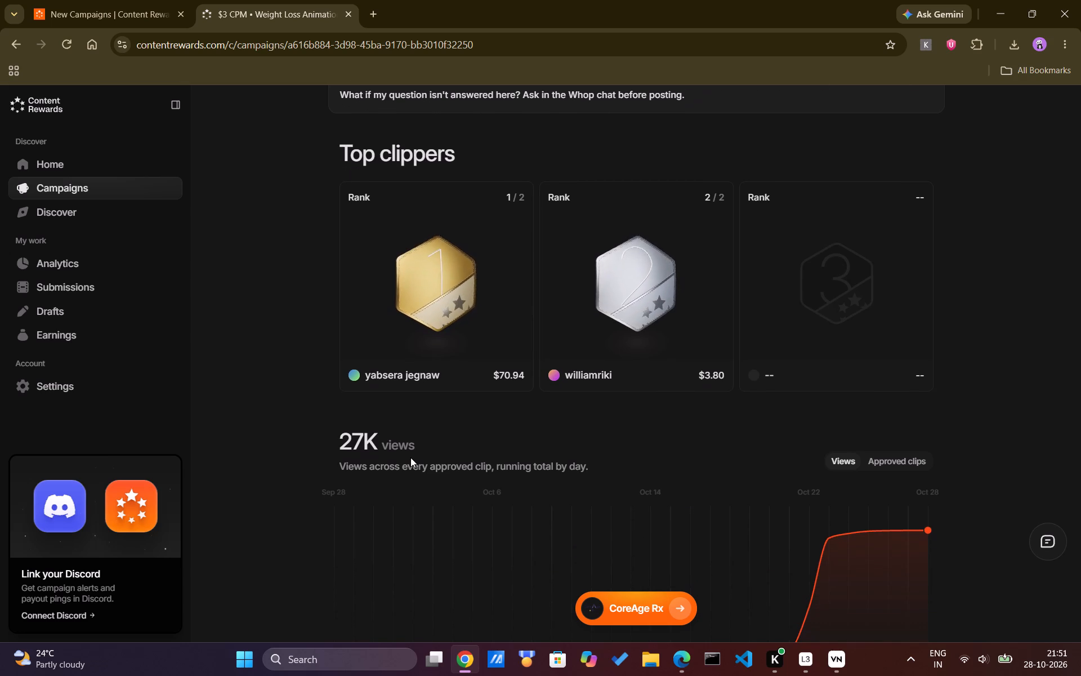
scroll(410, 457, down, 1)
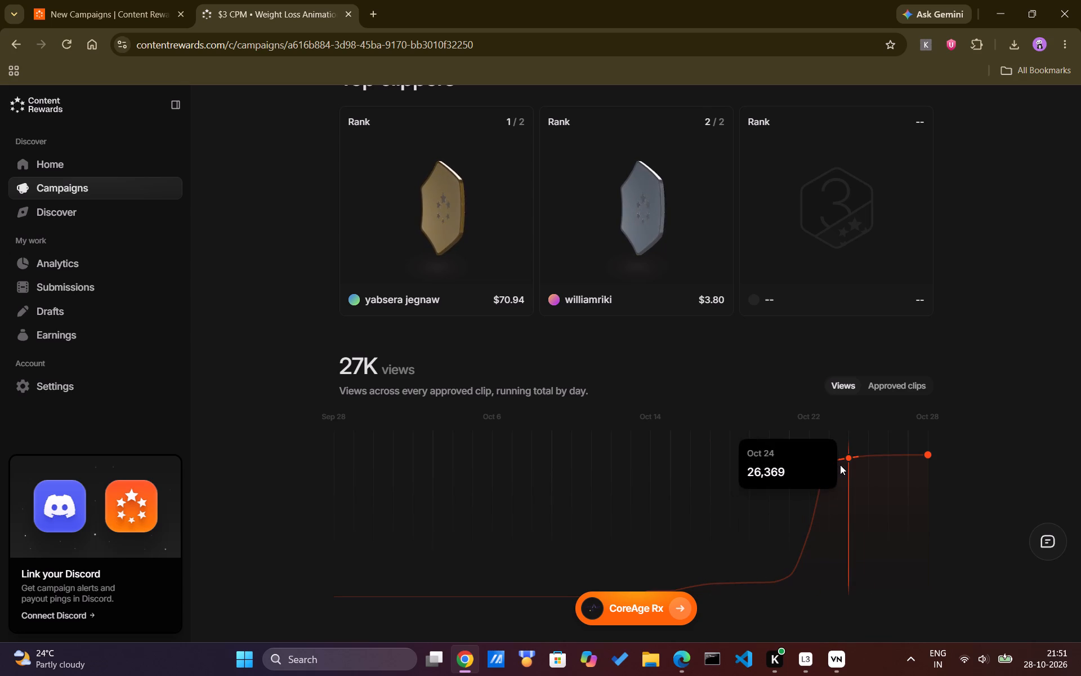
scroll(403, 411, up, 5)
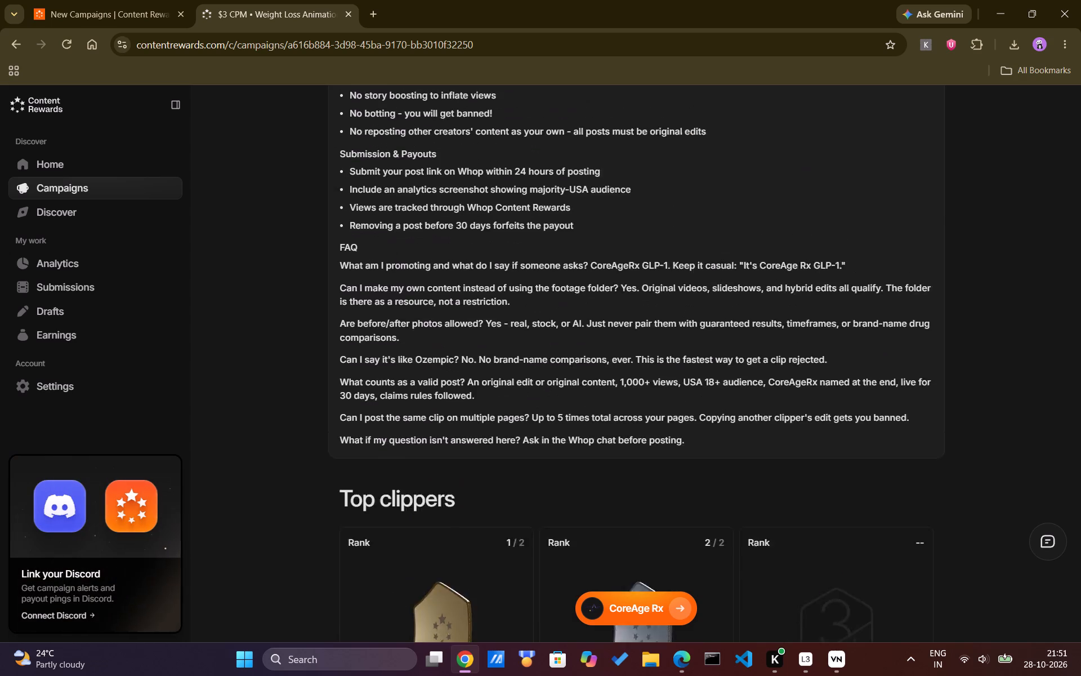
scroll(403, 411, up, 12)
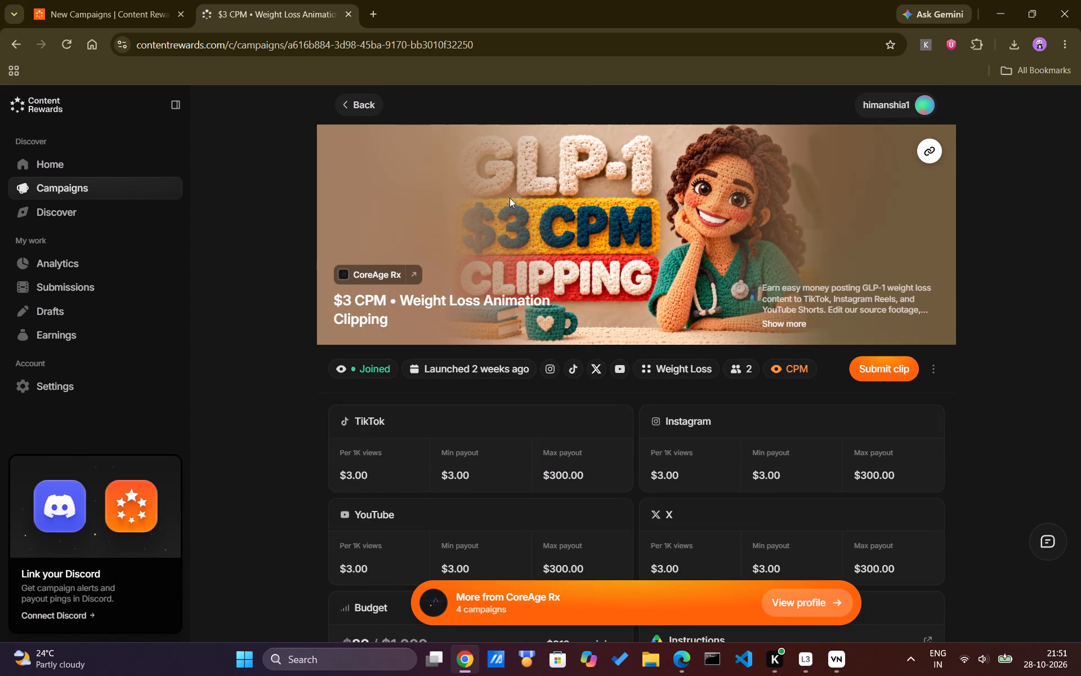
click(991, 0)
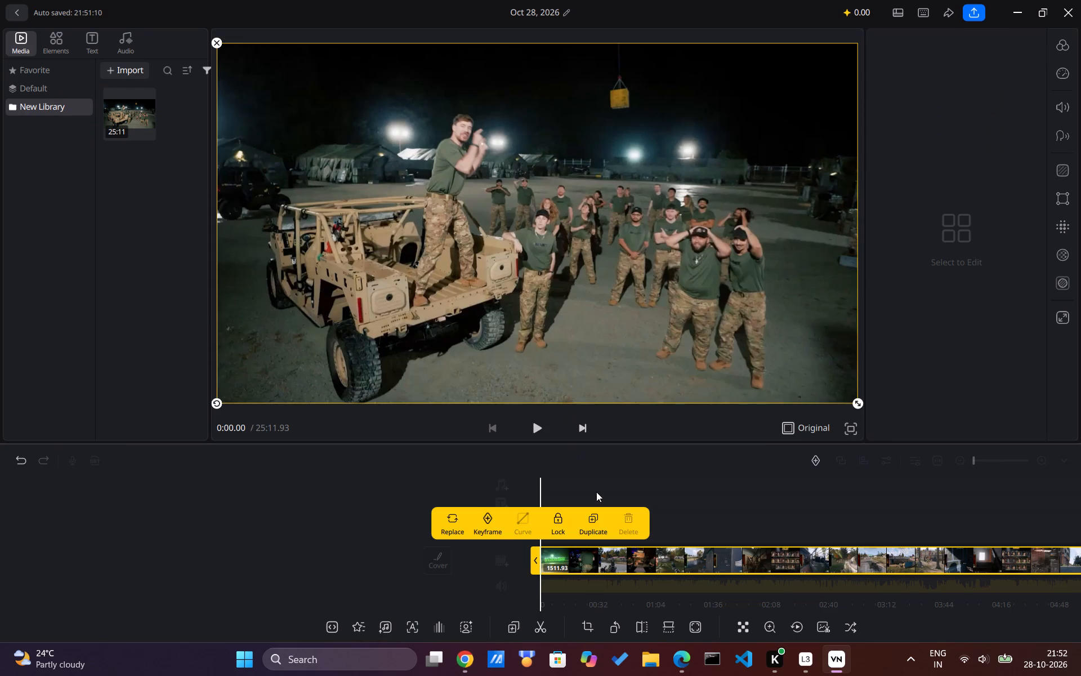
Trim the end of the main-track video so the clip lasts about 5 minutes 9 seconds.
scroll(887, 559, left, 20)
scroll(887, 559, left, 3)
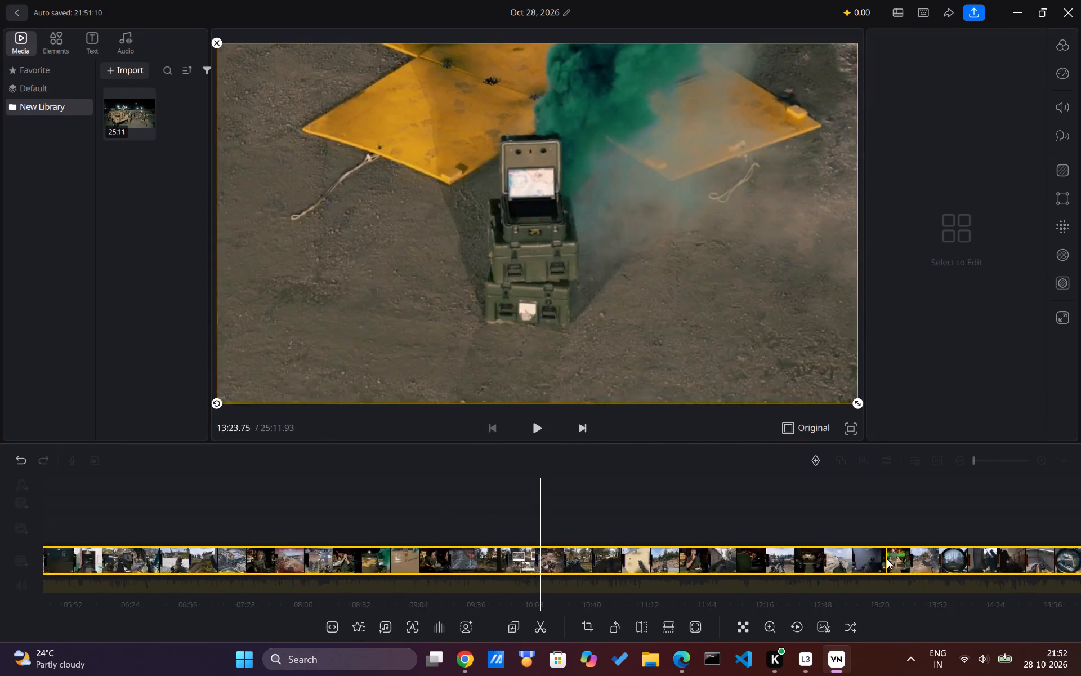
scroll(887, 559, left, 13)
scroll(887, 559, left, 18)
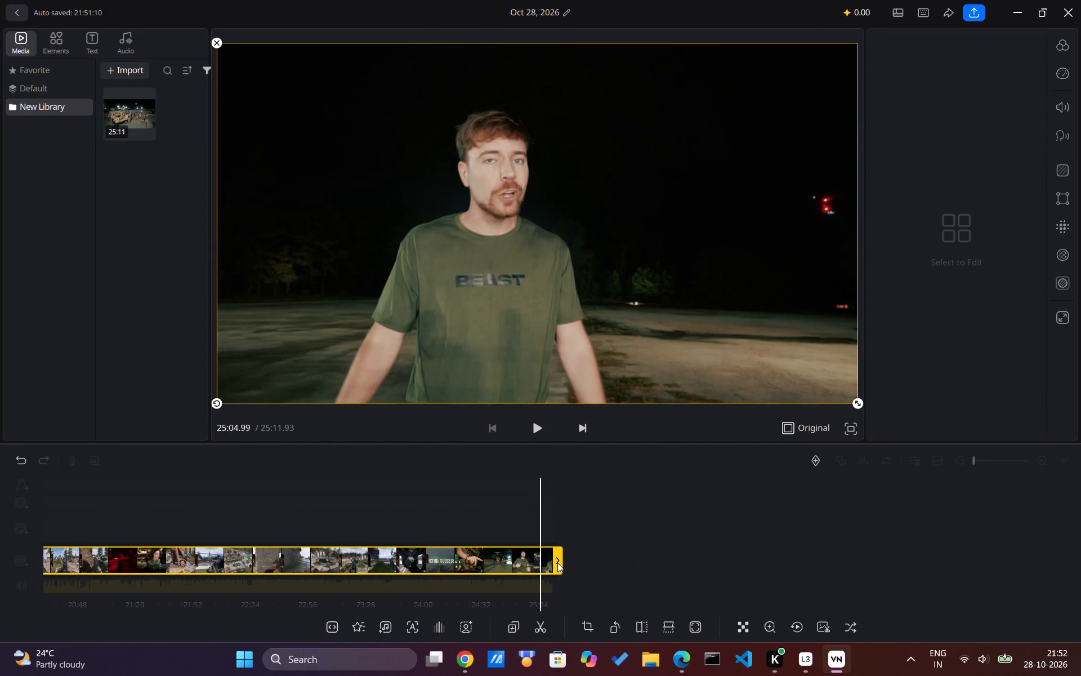
drag(557, 563, 61, 524)
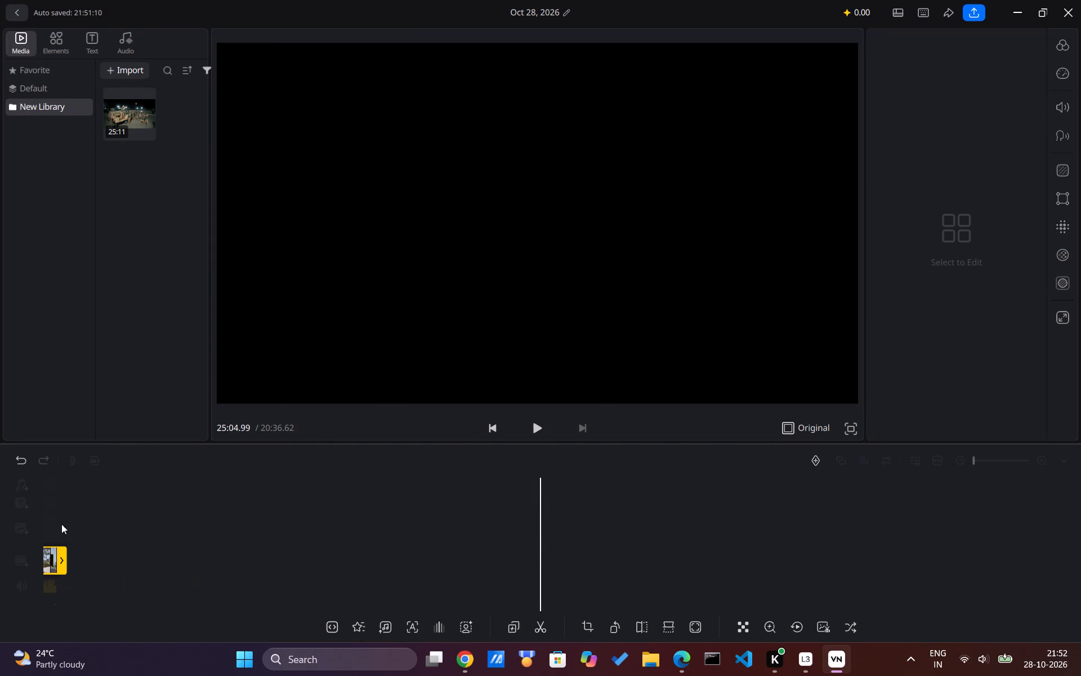
drag(61, 524, 1, 528)
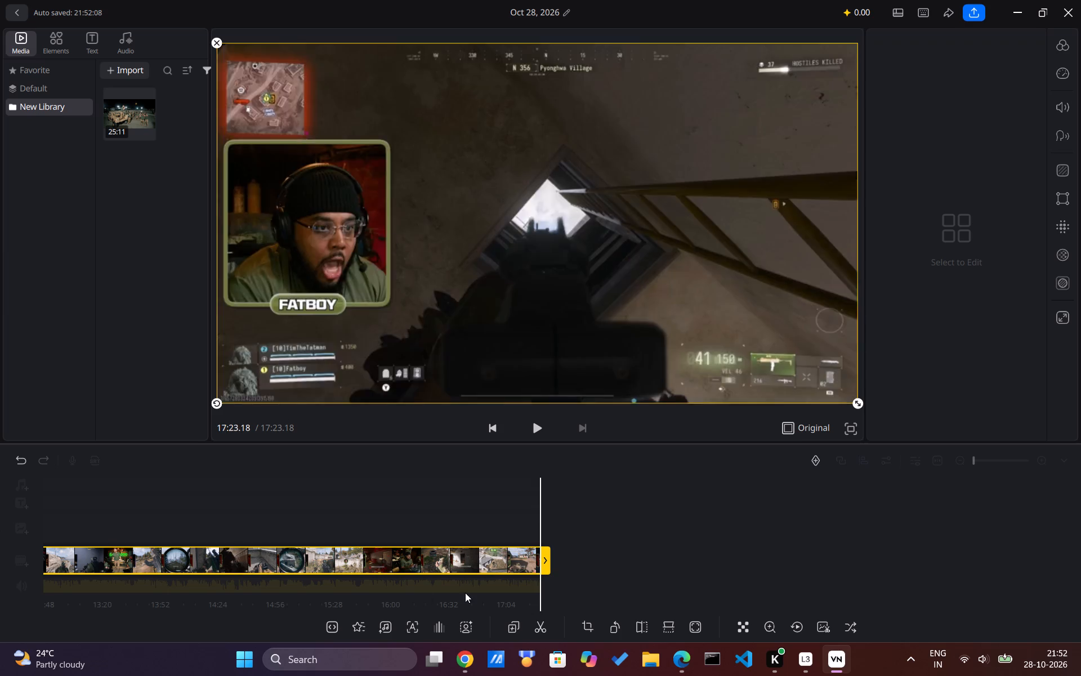
drag(546, 561, 204, 527)
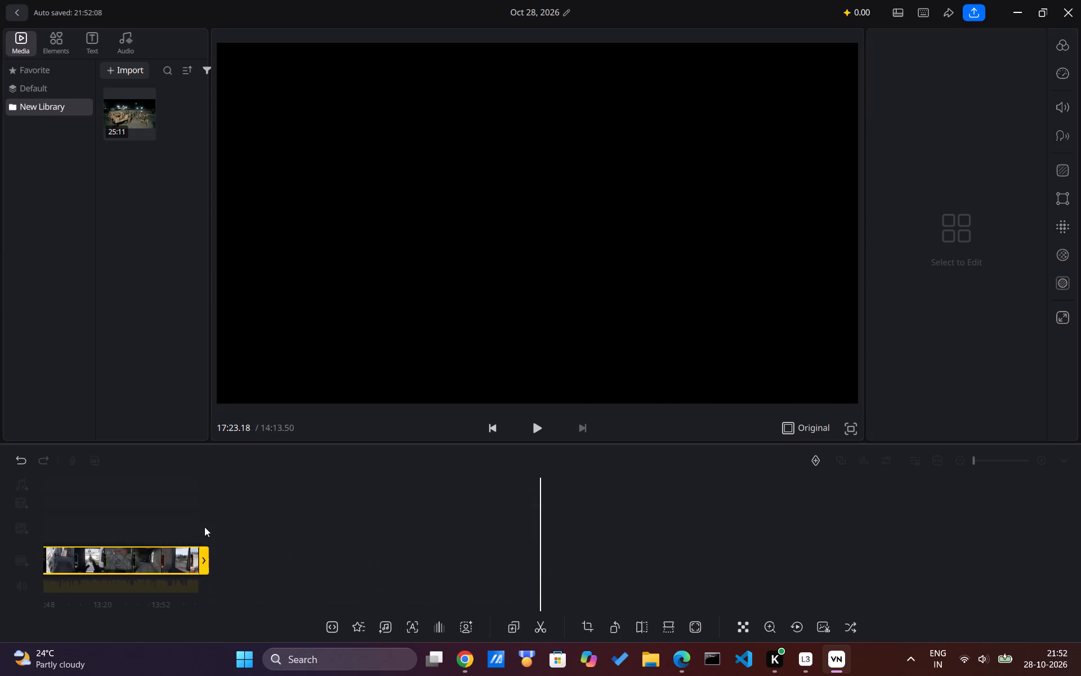
drag(204, 527, 1, 561)
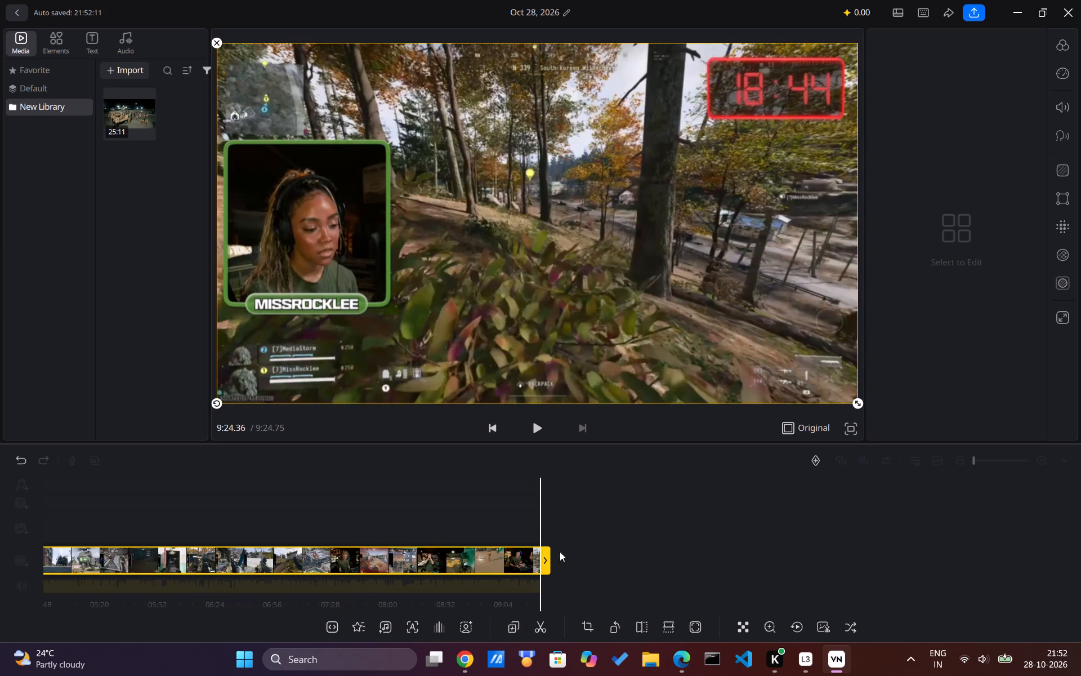
drag(542, 563, 335, 573)
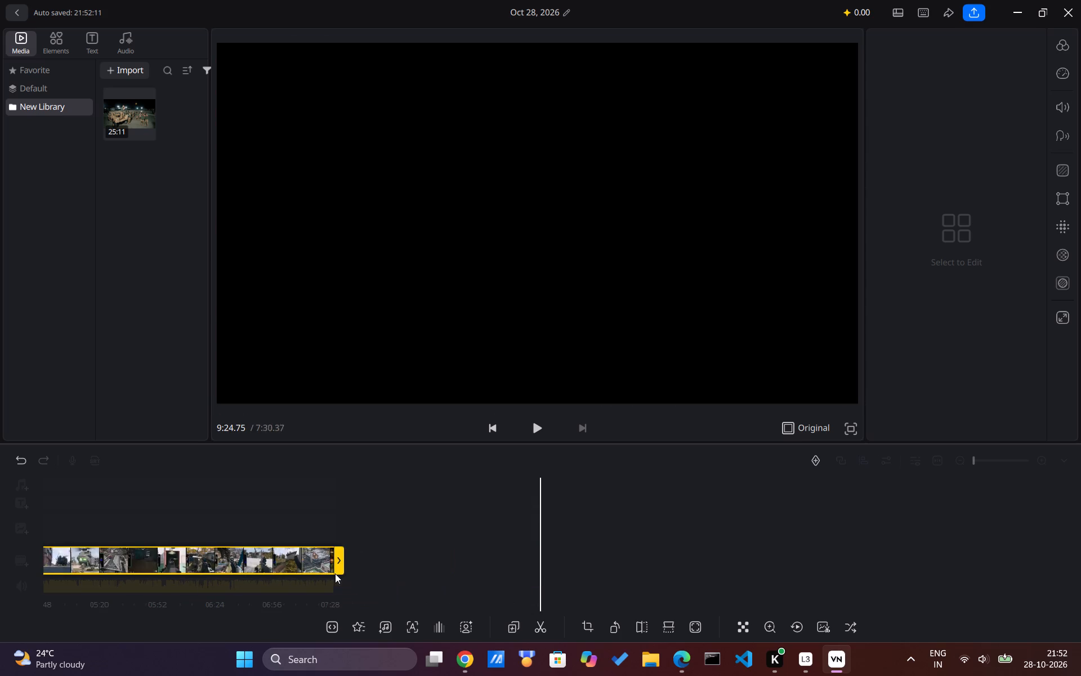
drag(335, 573, 82, 551)
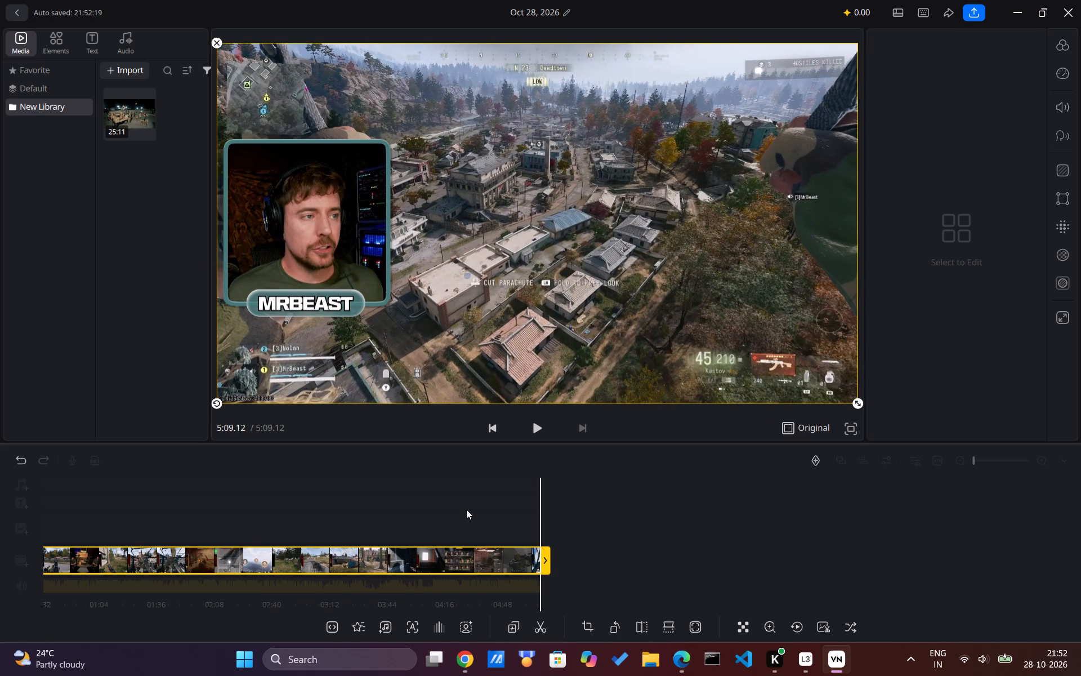
Scrub back through the shortened clip to about 3:28 and preview the footage from there.
scroll(466, 509, right, 1)
scroll(535, 527, right, 4)
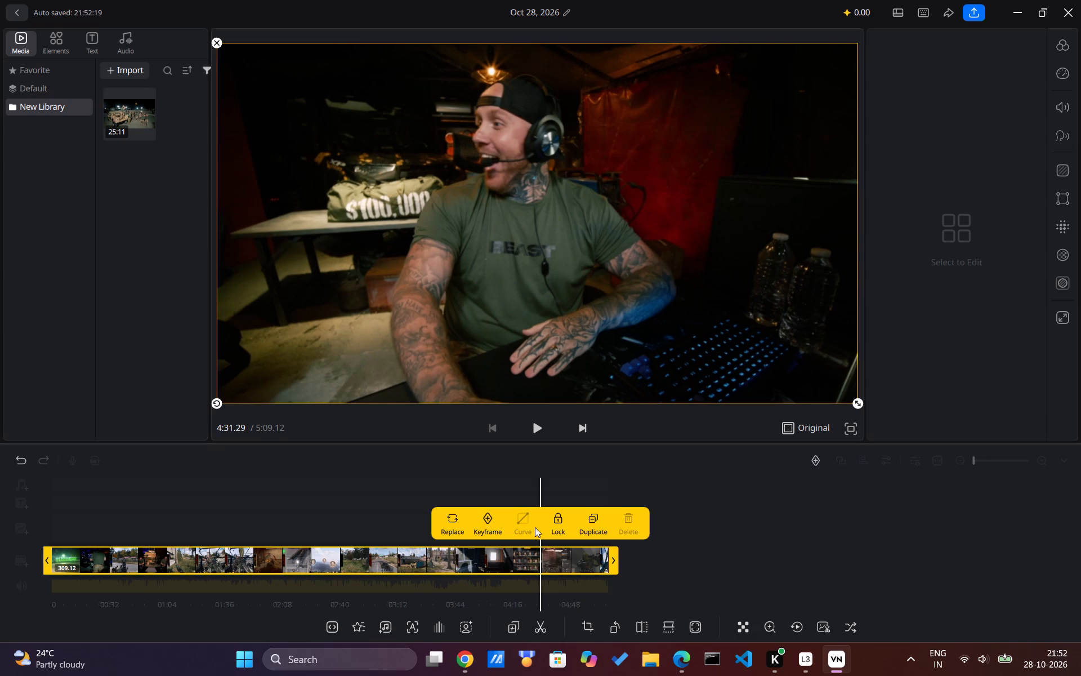
scroll(723, 496, right, 2)
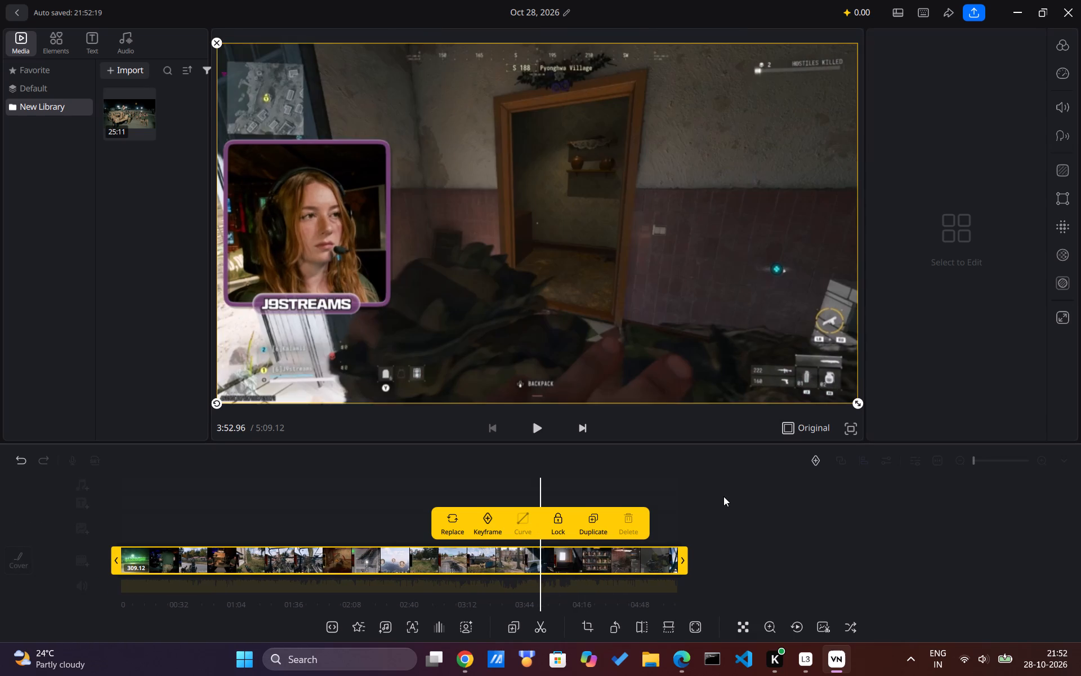
scroll(723, 496, right, 1)
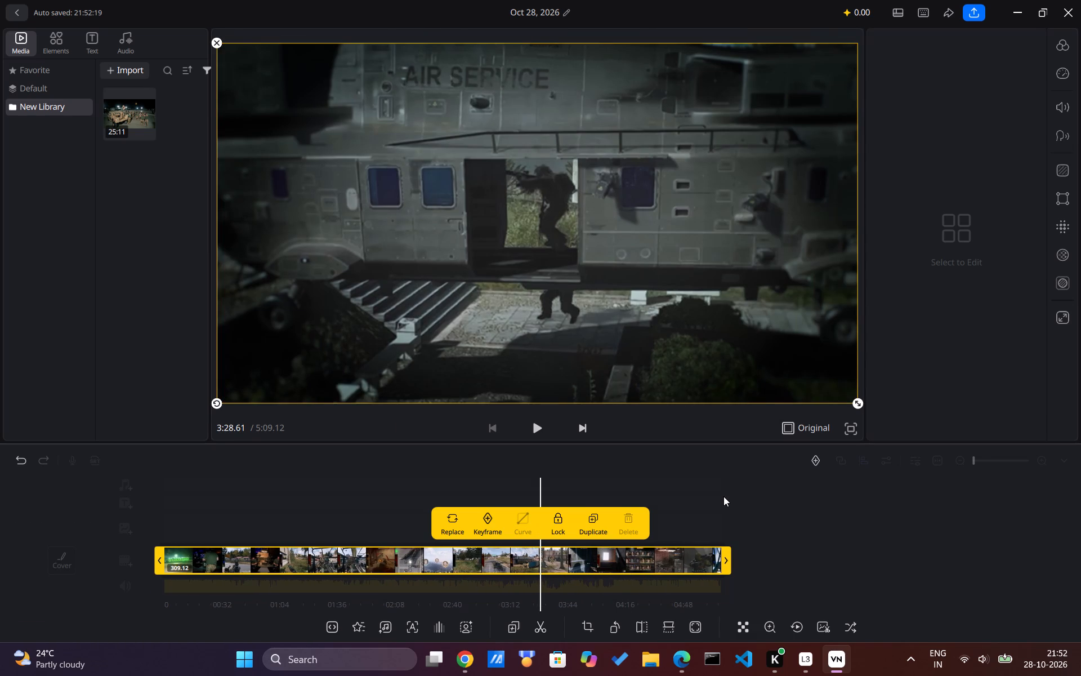
key(space)
key(space)
key(space)
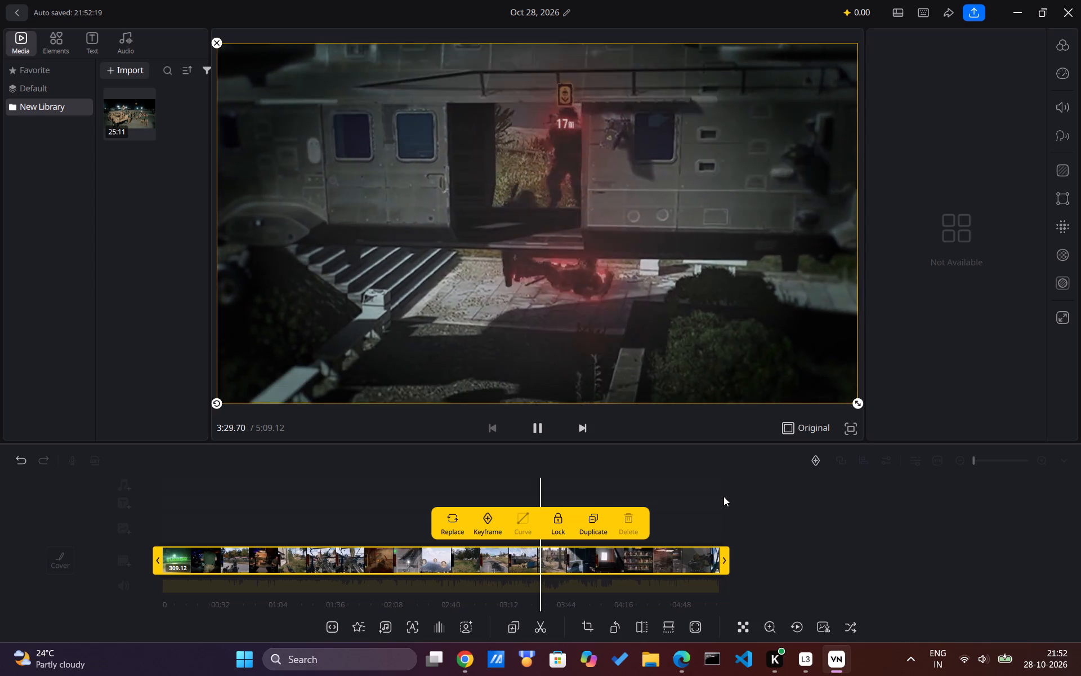
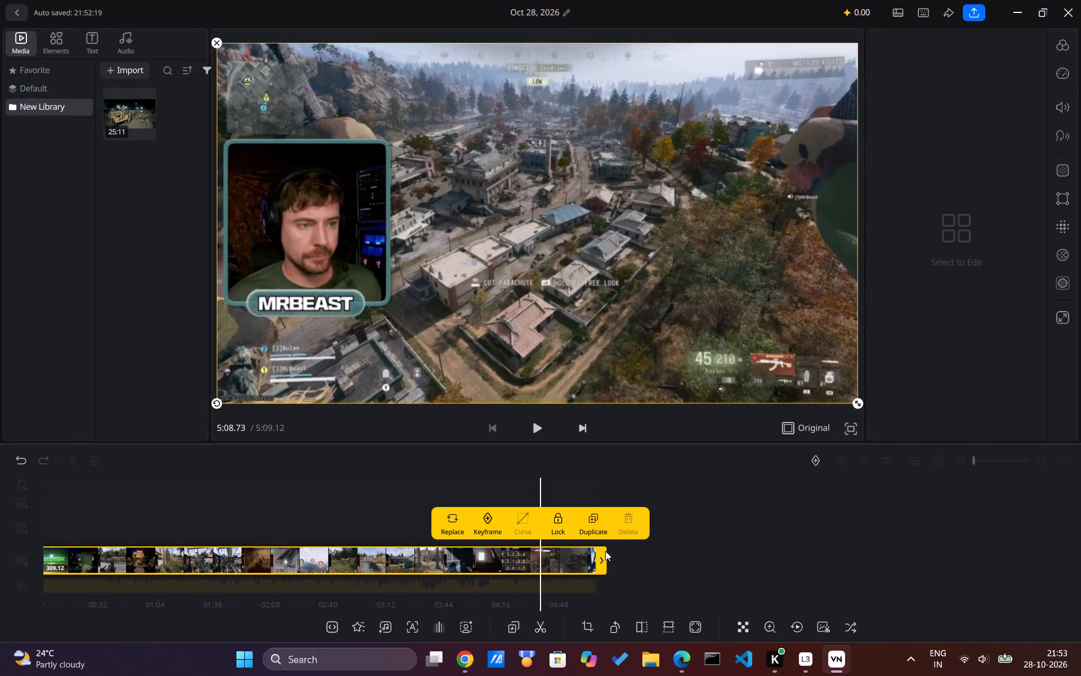
Preview the footage around 4:39 and trim the clip's end so it lasts about 4 minutes 40 seconds.
key(space)
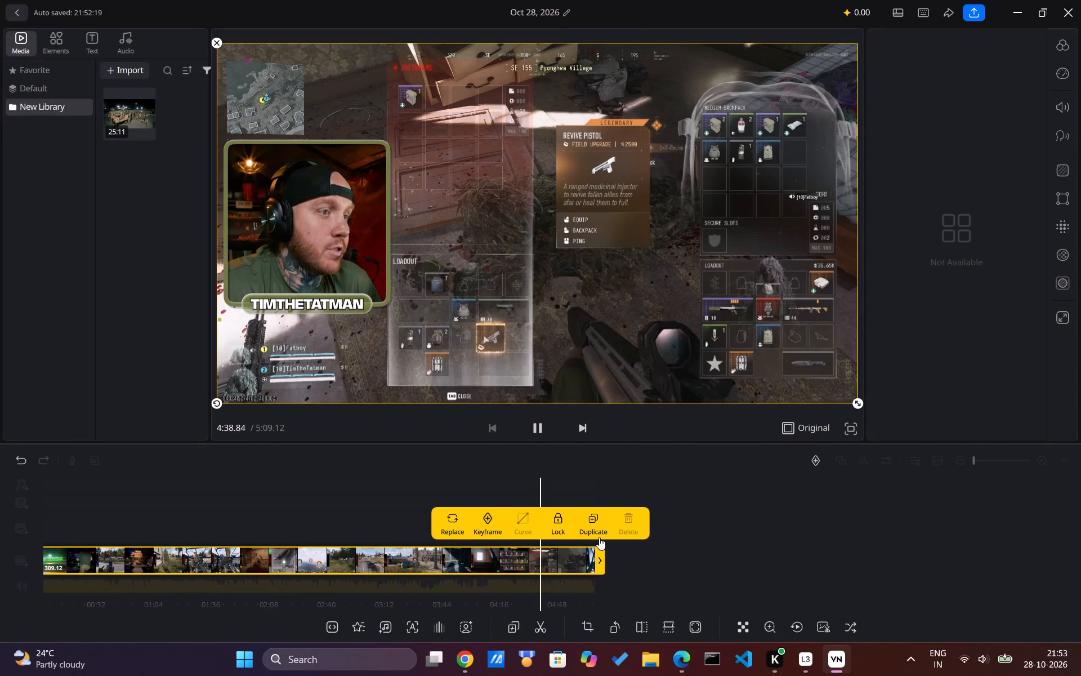
key(space)
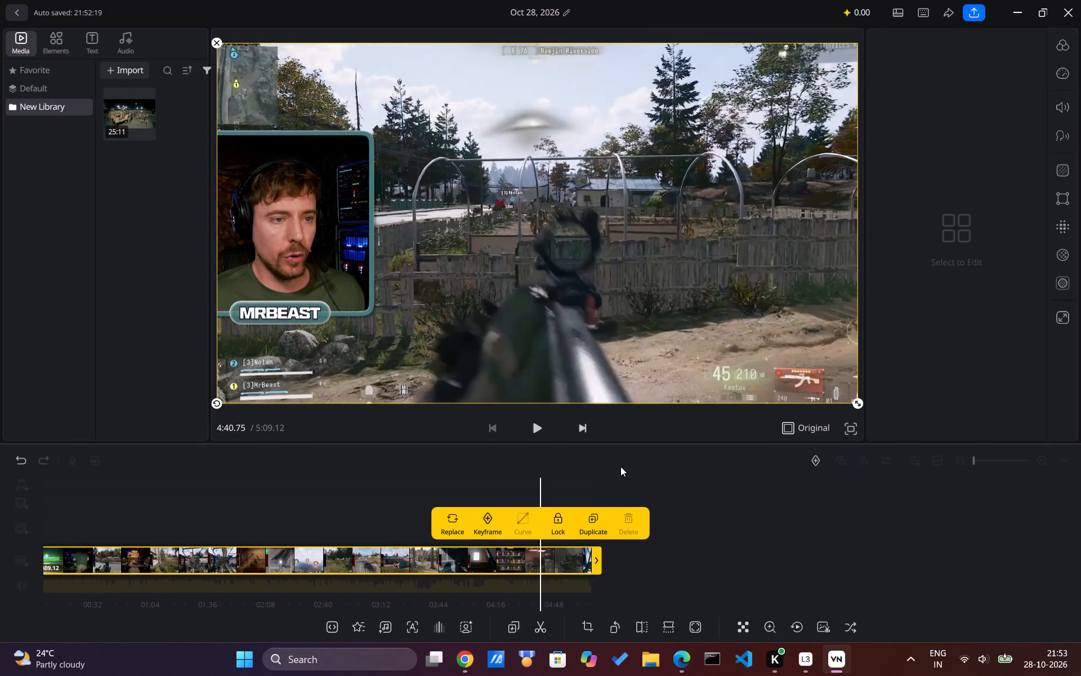
drag(599, 556, 557, 561)
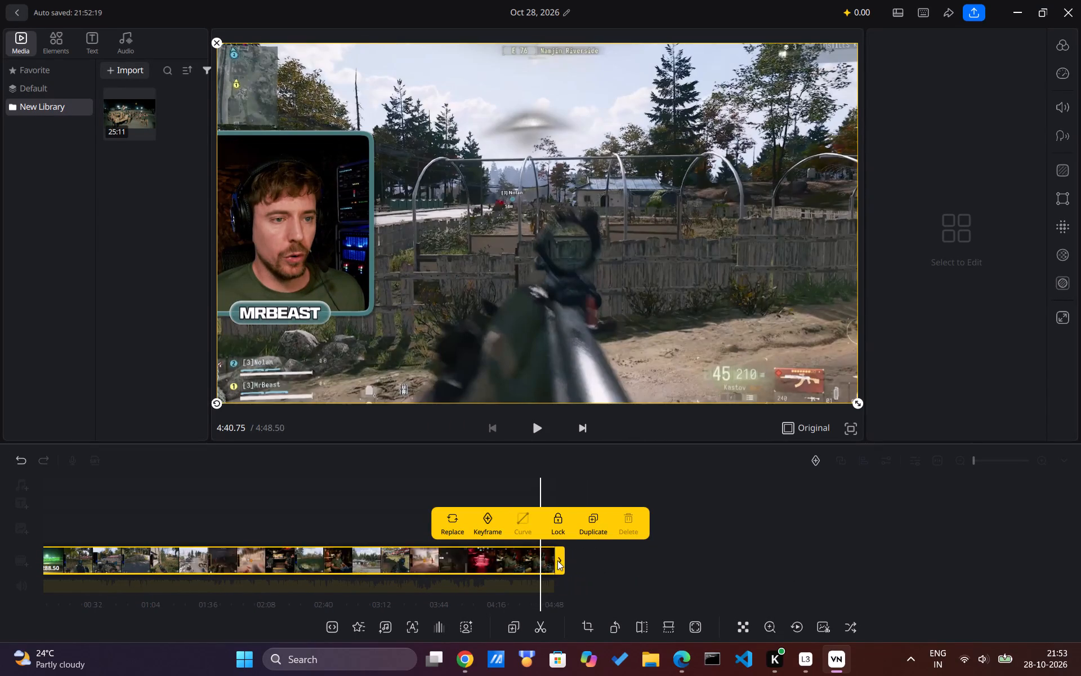
drag(557, 561, 546, 561)
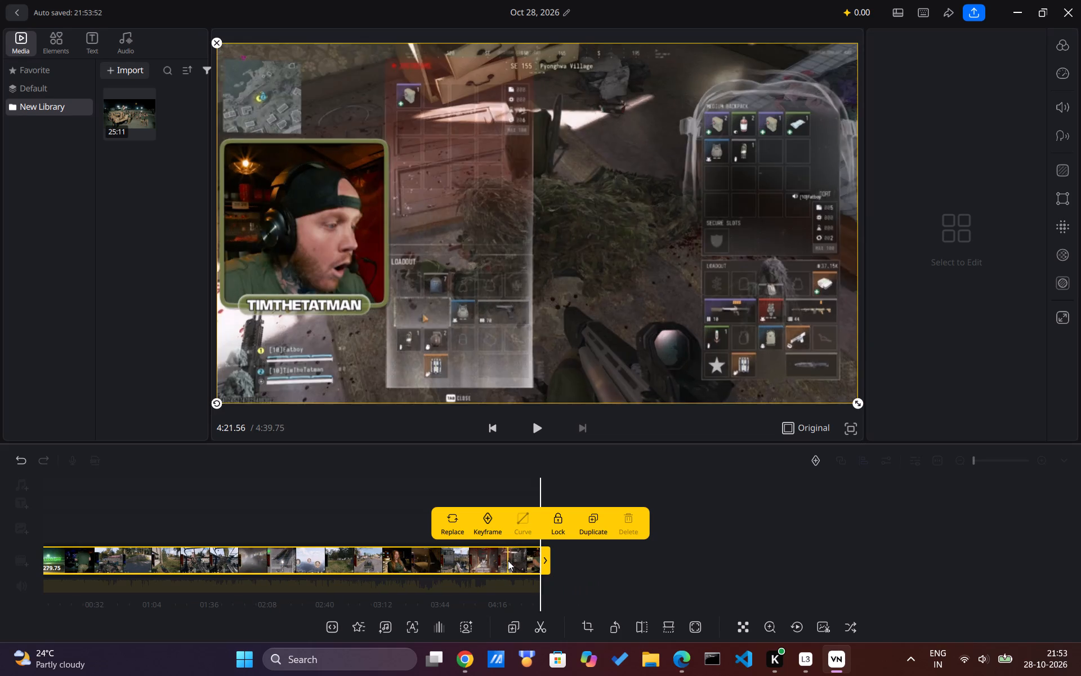
Trim the clip's start so it lasts about 1 minute 17 seconds, and preview its opening.
scroll(463, 564, right, 2)
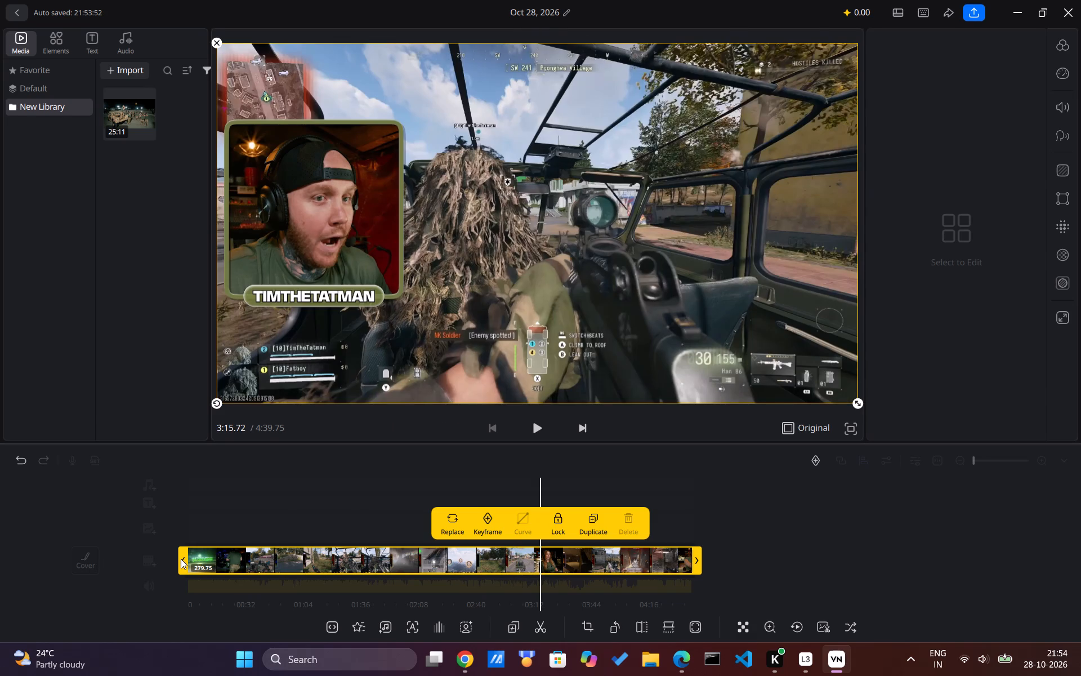
drag(181, 559, 560, 571)
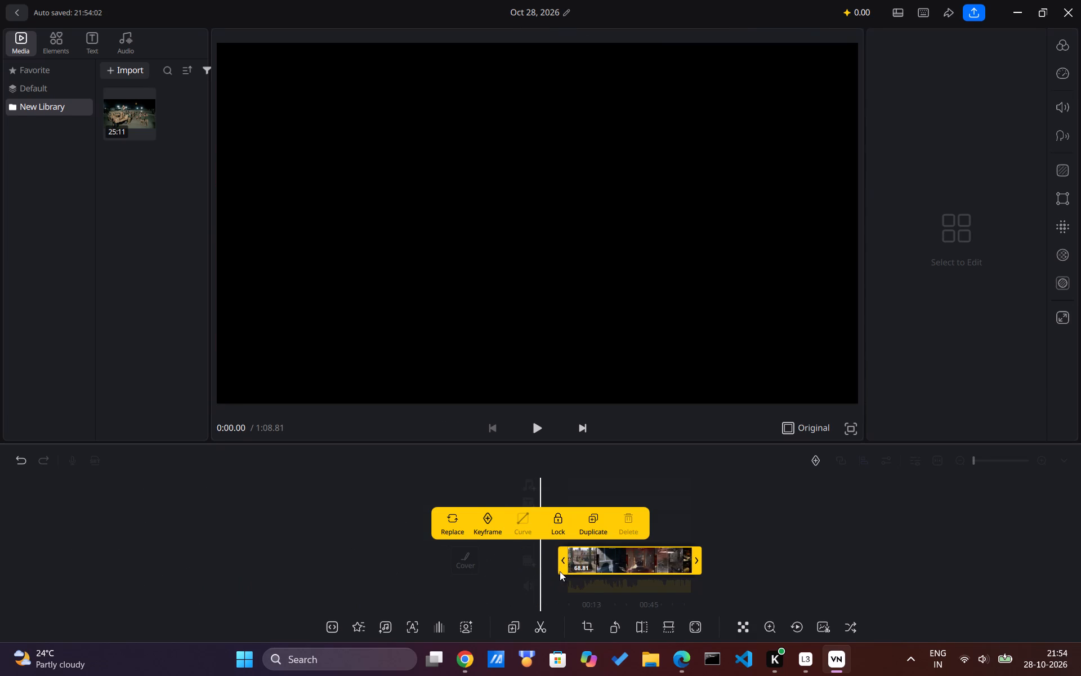
drag(560, 571, 547, 572)
key(space)
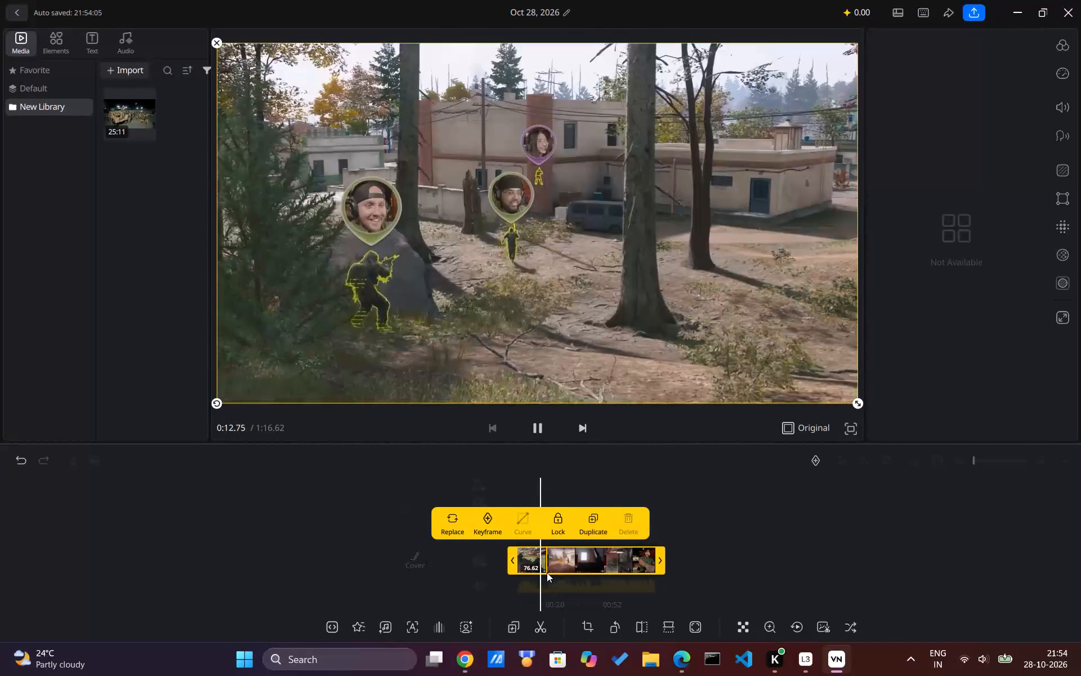
key(space)
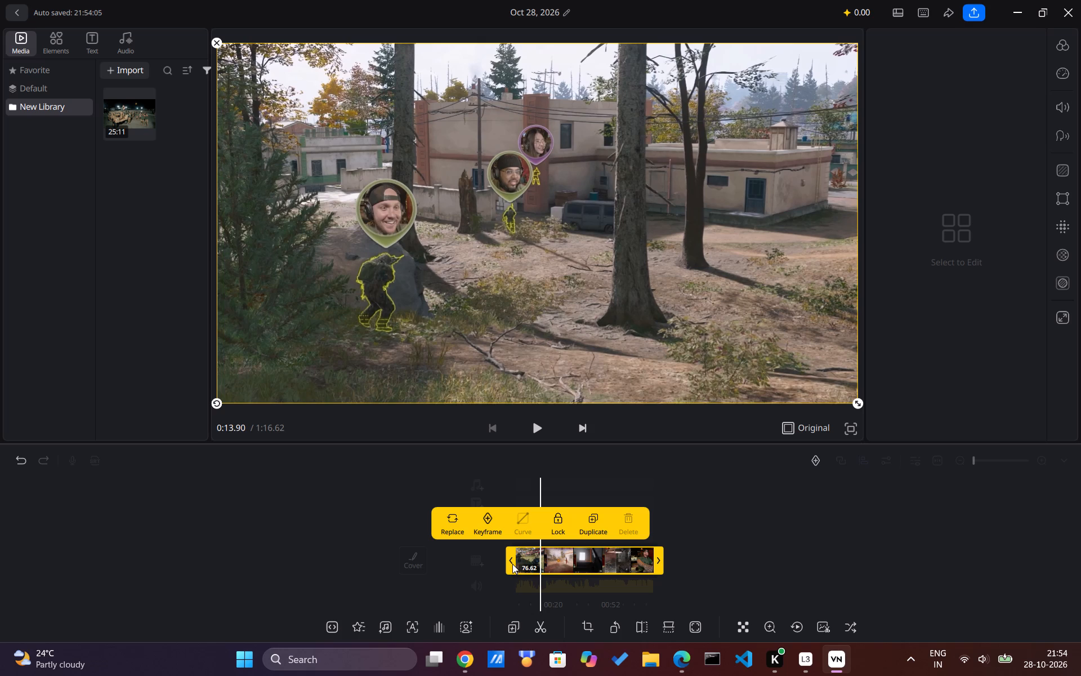
Trim the clip's start further so it lasts about 1:00.4, and preview the first 8 seconds.
click(781, 533)
key(space)
key(space)
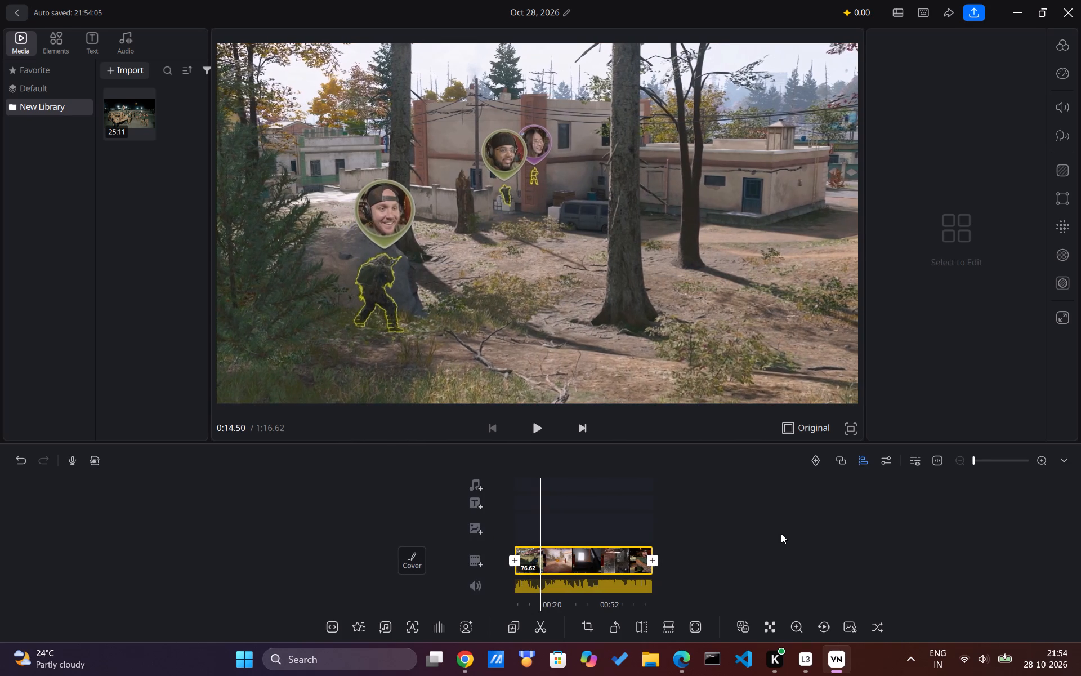
double_click(607, 557)
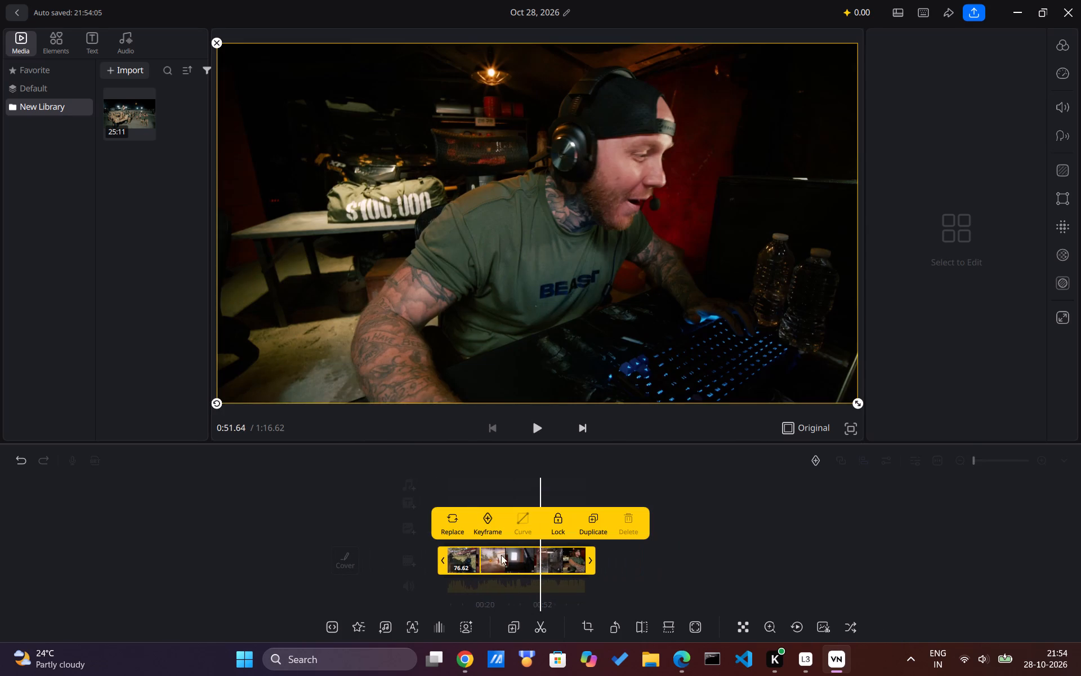
drag(439, 561, 473, 563)
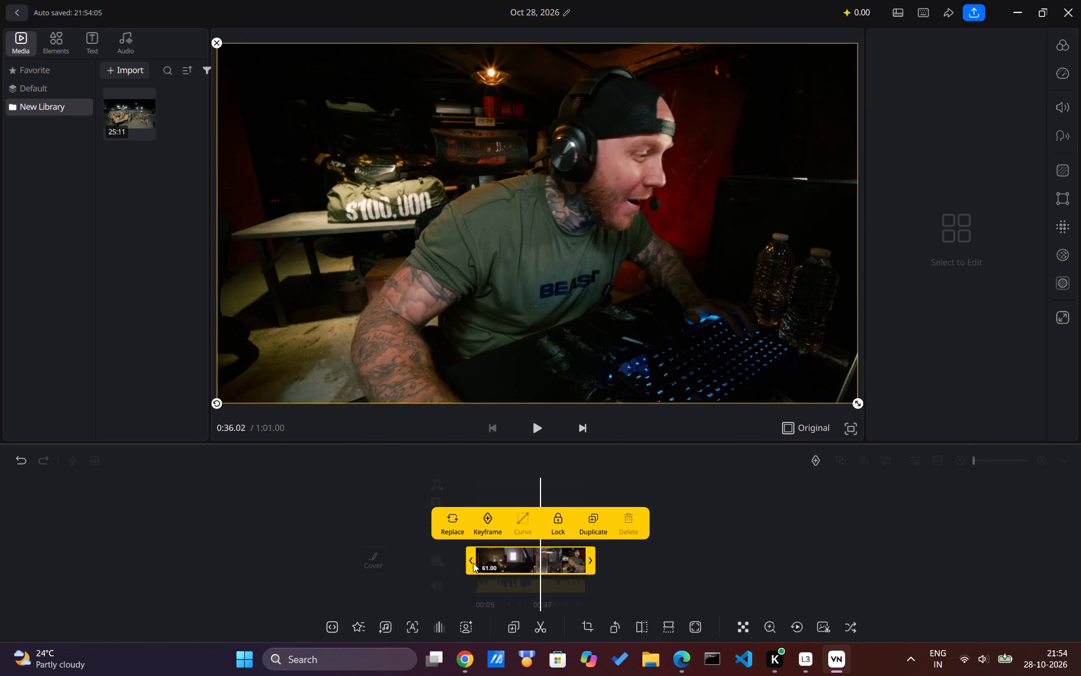
drag(473, 563, 470, 564)
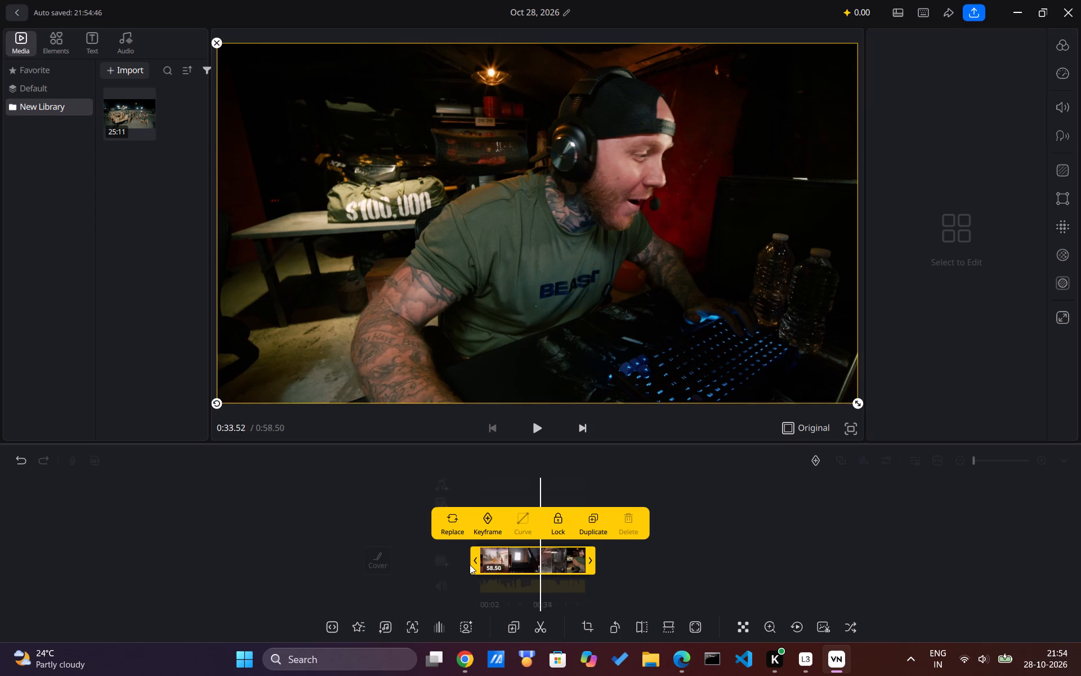
drag(470, 564, 468, 565)
key(space)
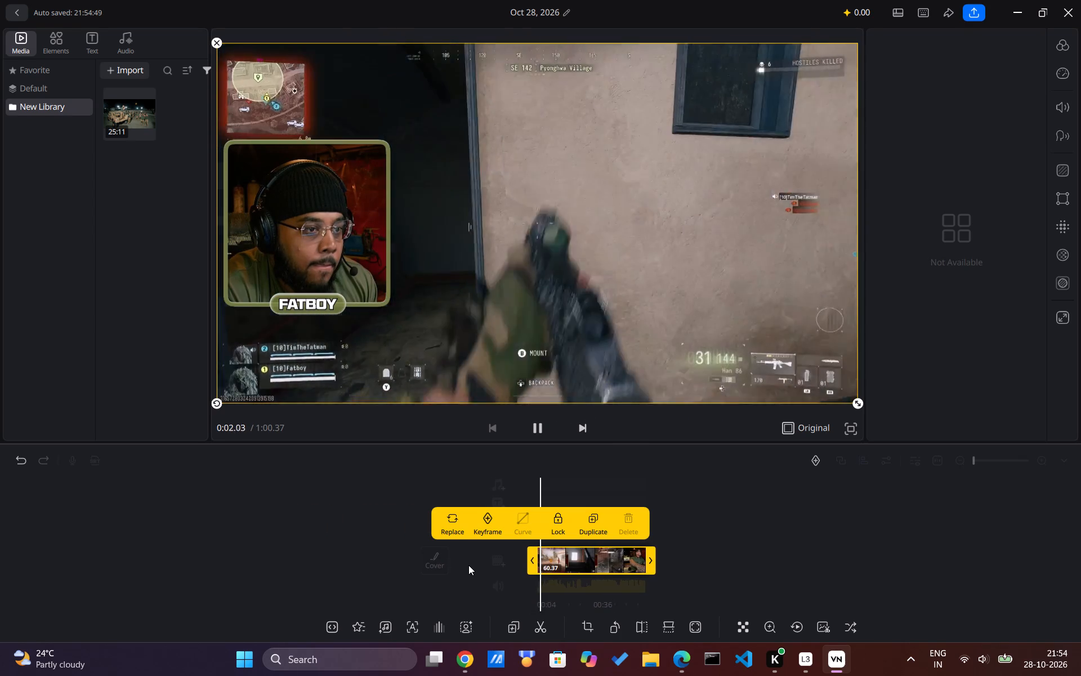
key(space)
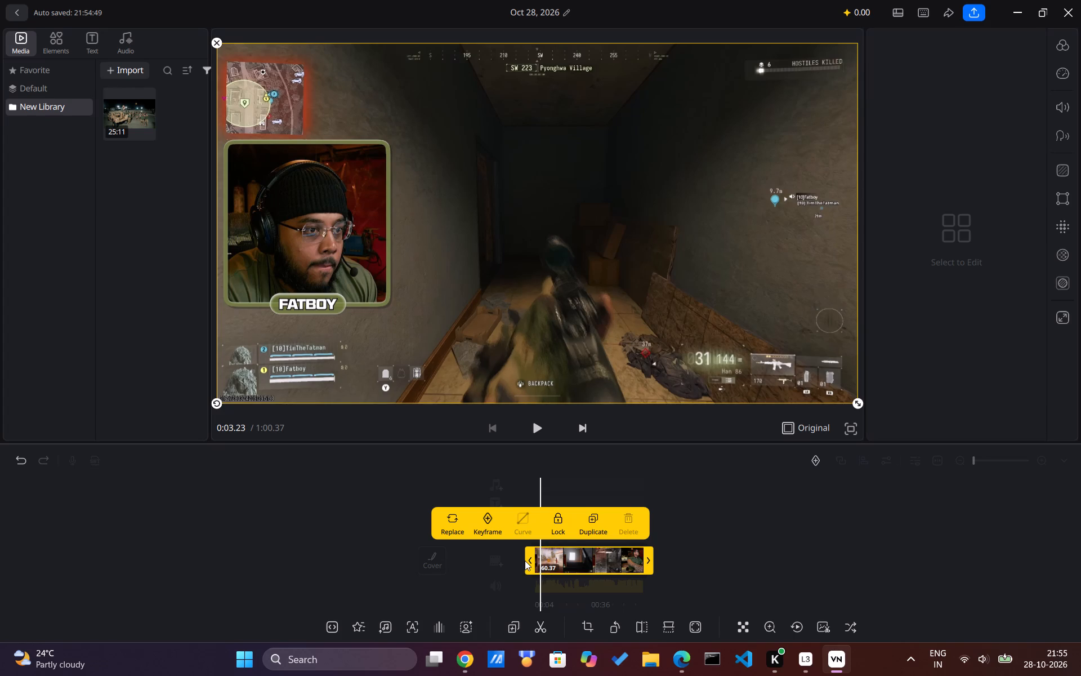
key(space)
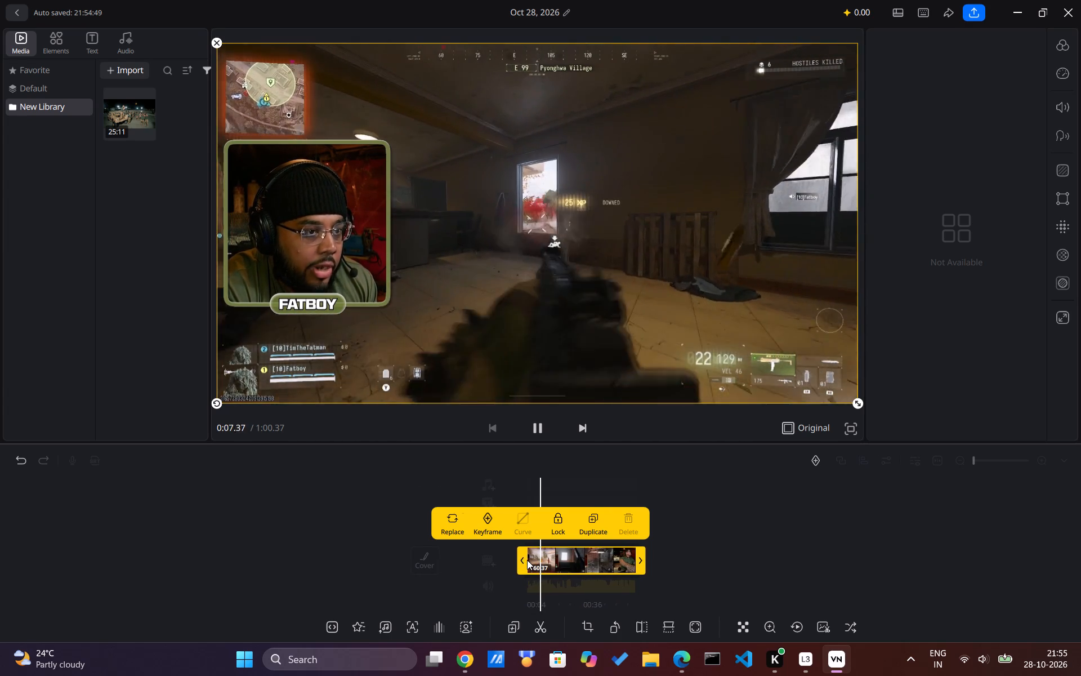
key(space)
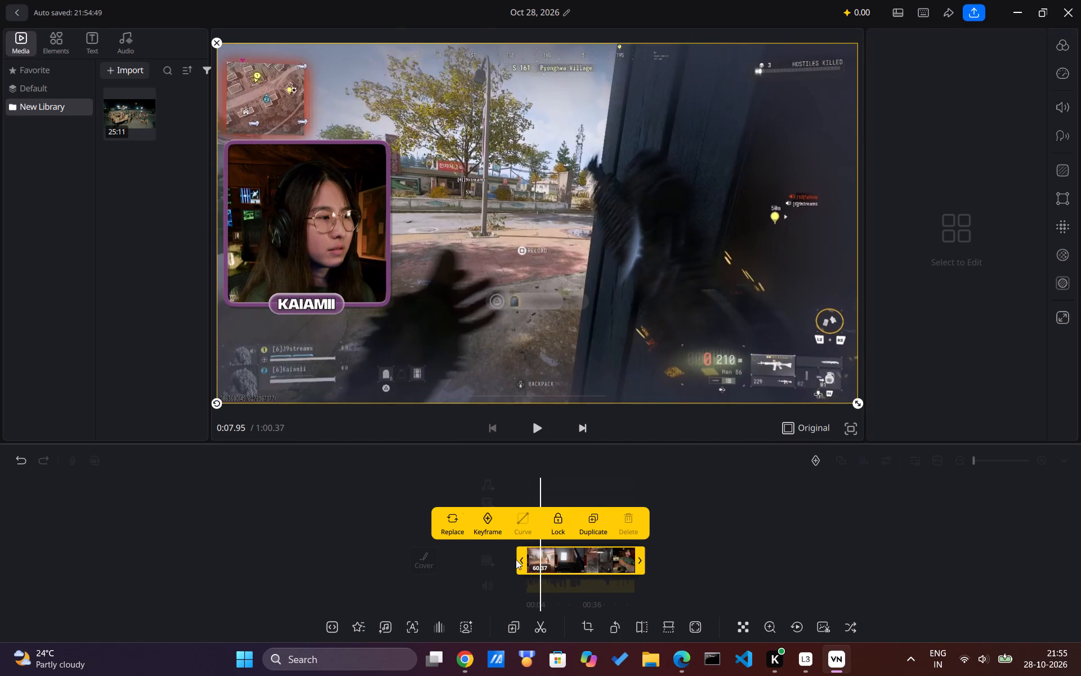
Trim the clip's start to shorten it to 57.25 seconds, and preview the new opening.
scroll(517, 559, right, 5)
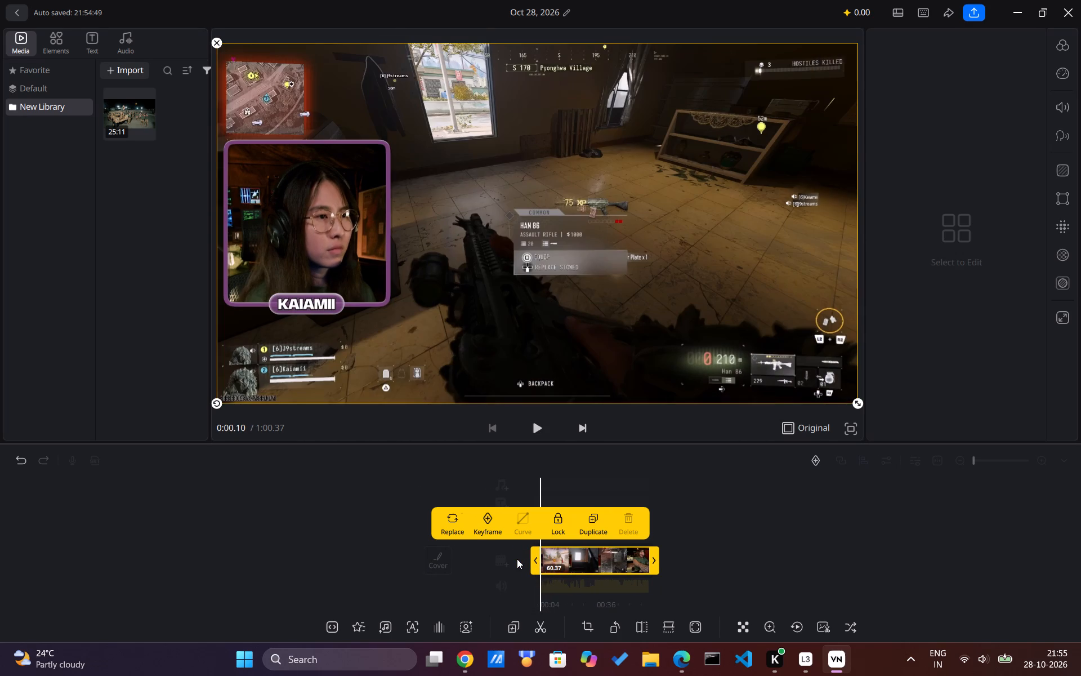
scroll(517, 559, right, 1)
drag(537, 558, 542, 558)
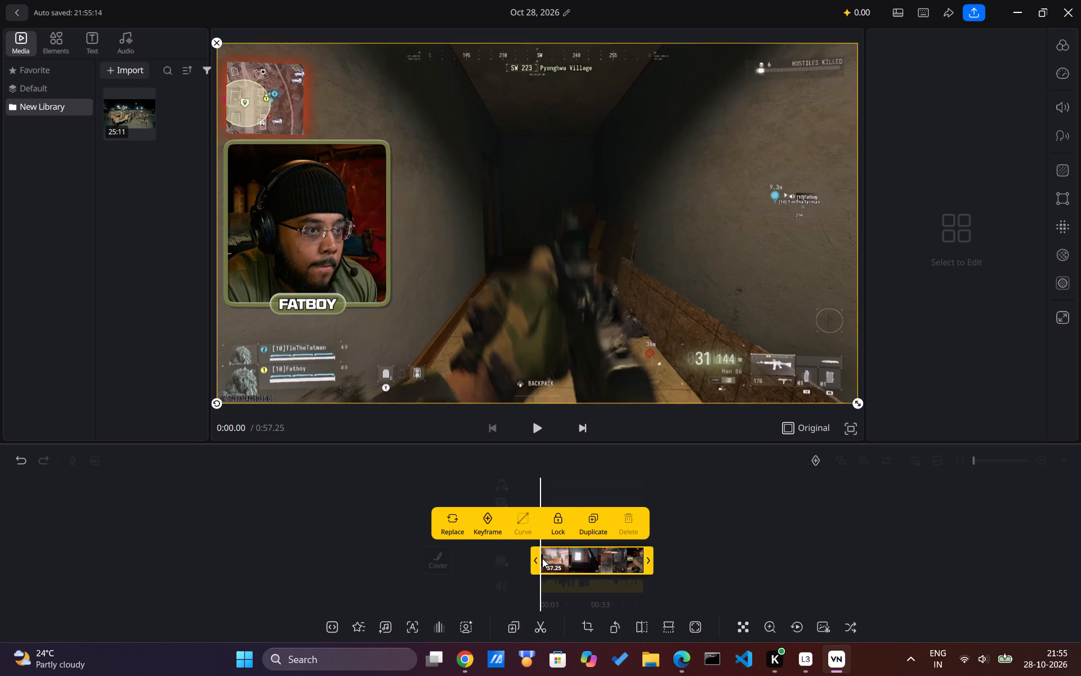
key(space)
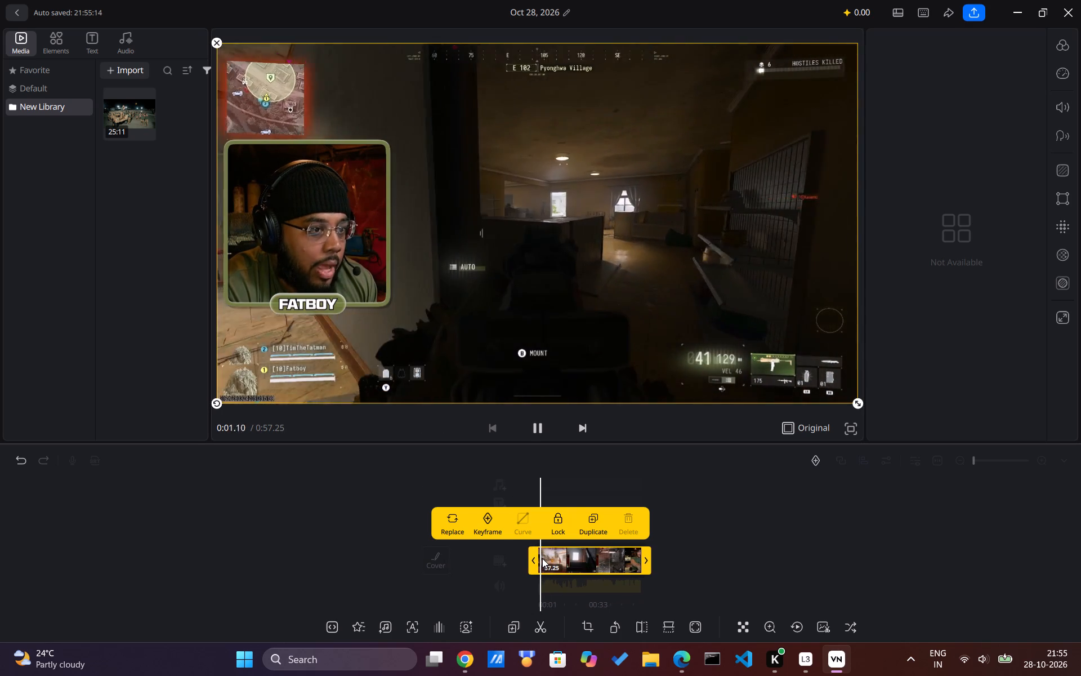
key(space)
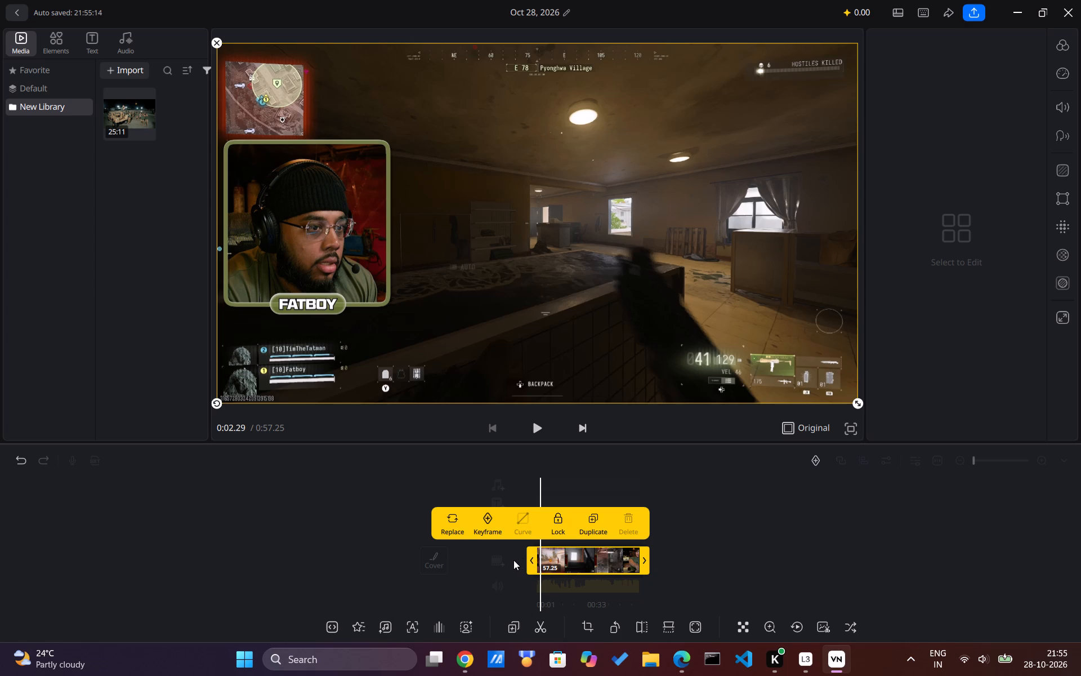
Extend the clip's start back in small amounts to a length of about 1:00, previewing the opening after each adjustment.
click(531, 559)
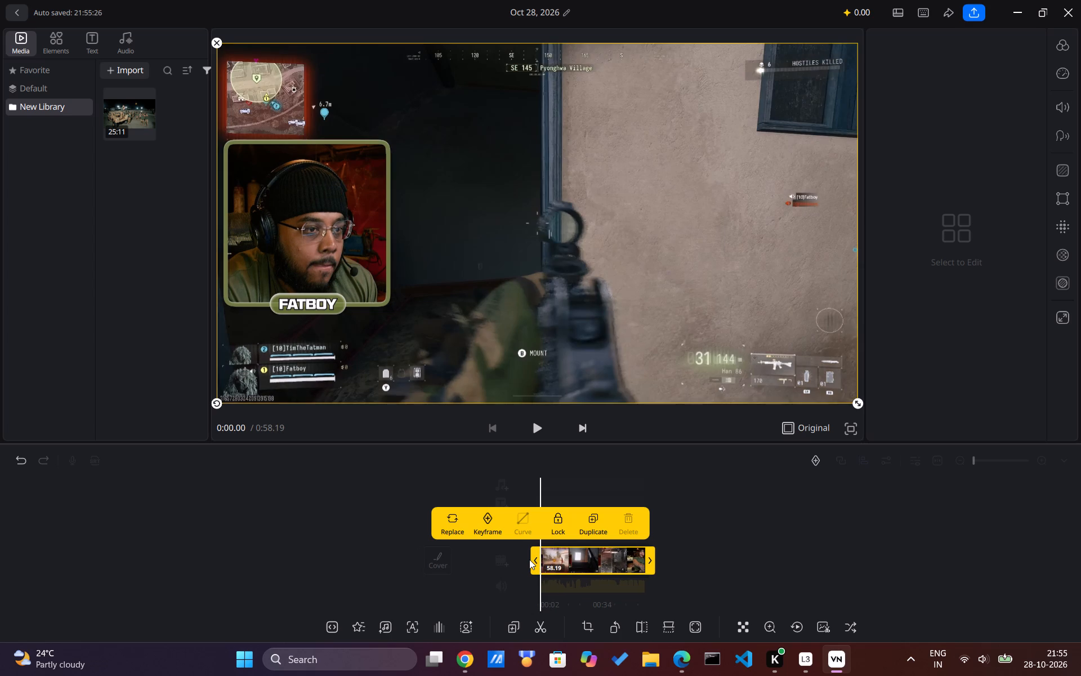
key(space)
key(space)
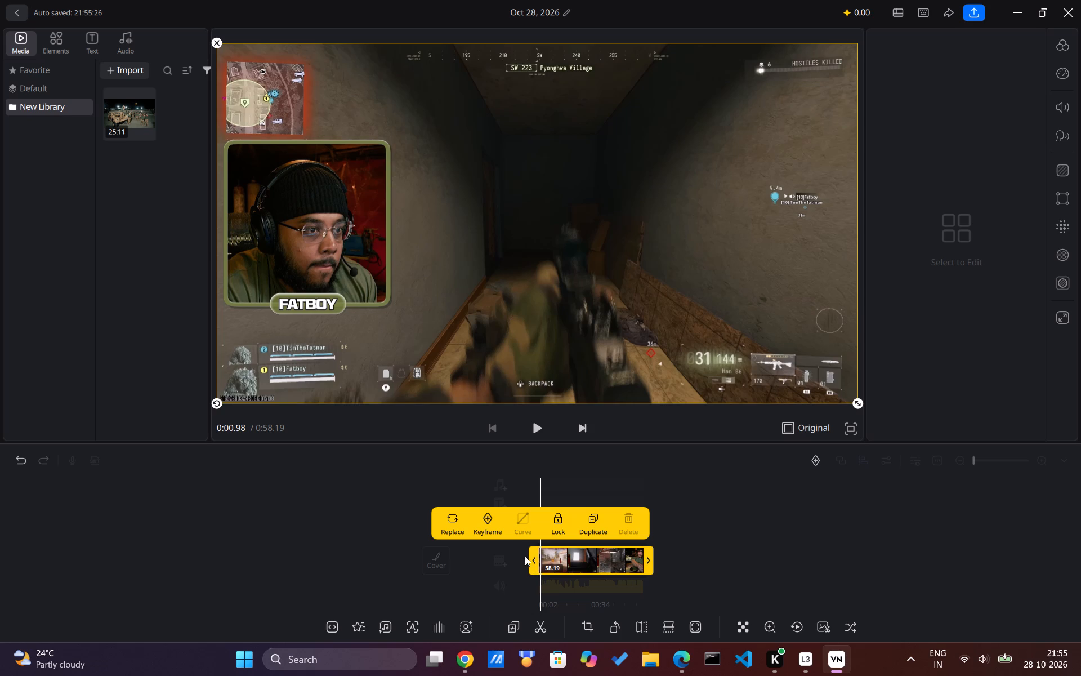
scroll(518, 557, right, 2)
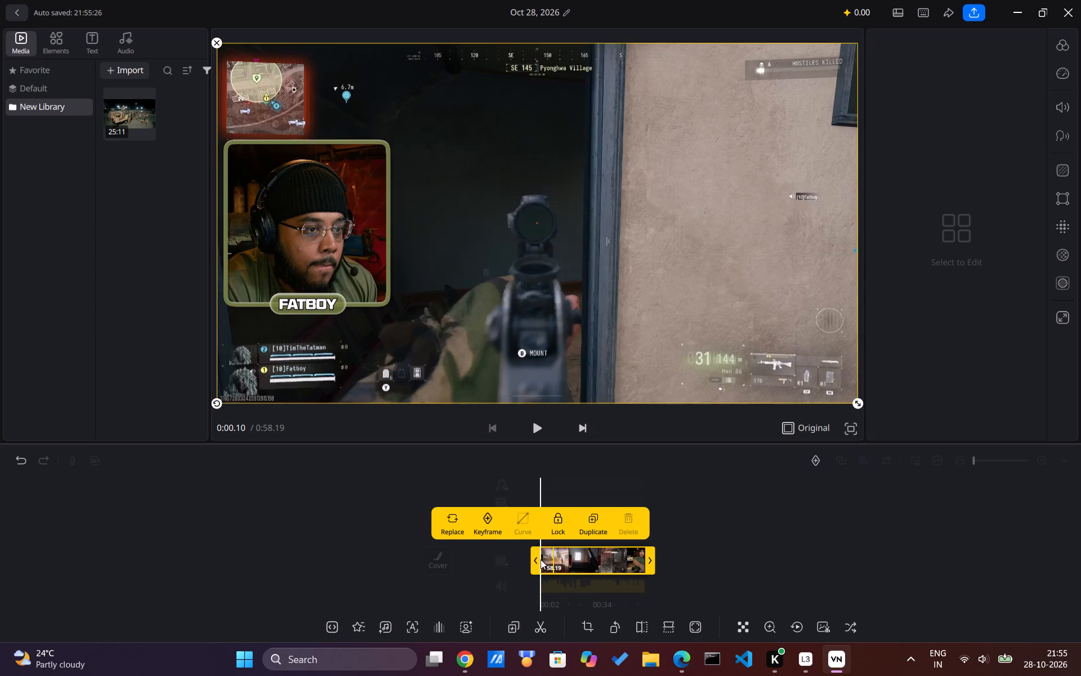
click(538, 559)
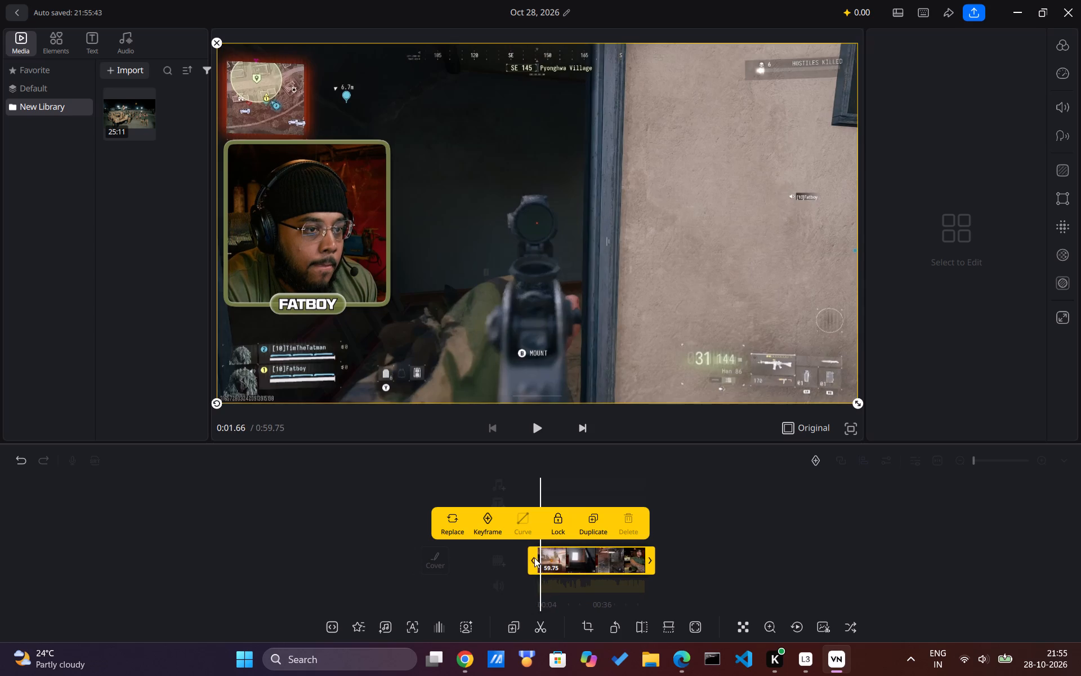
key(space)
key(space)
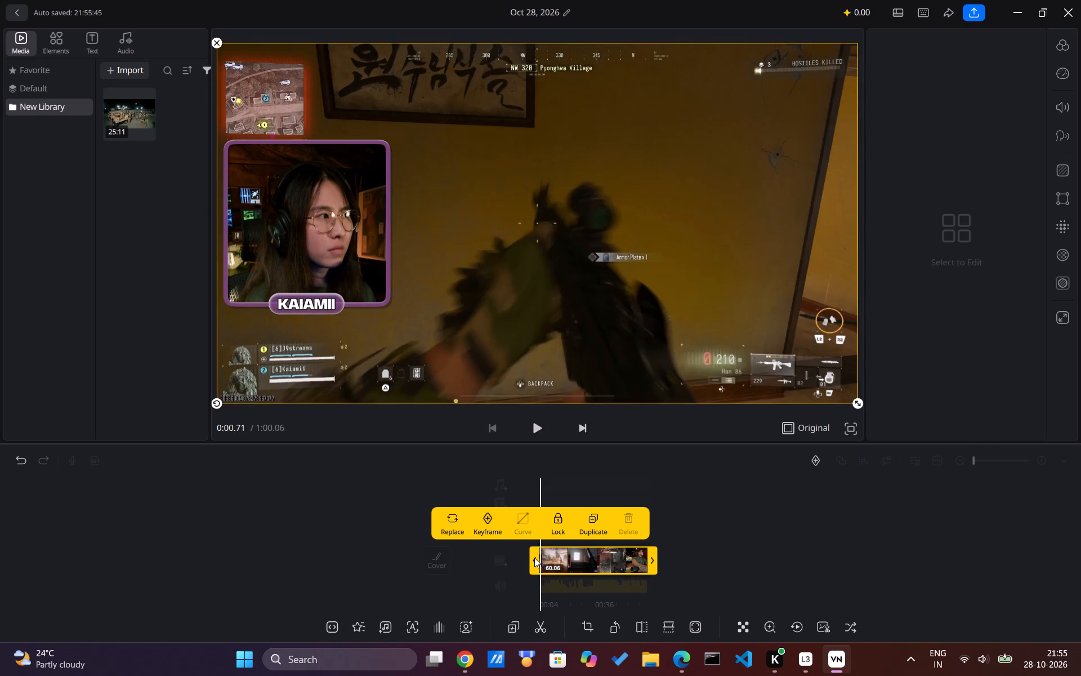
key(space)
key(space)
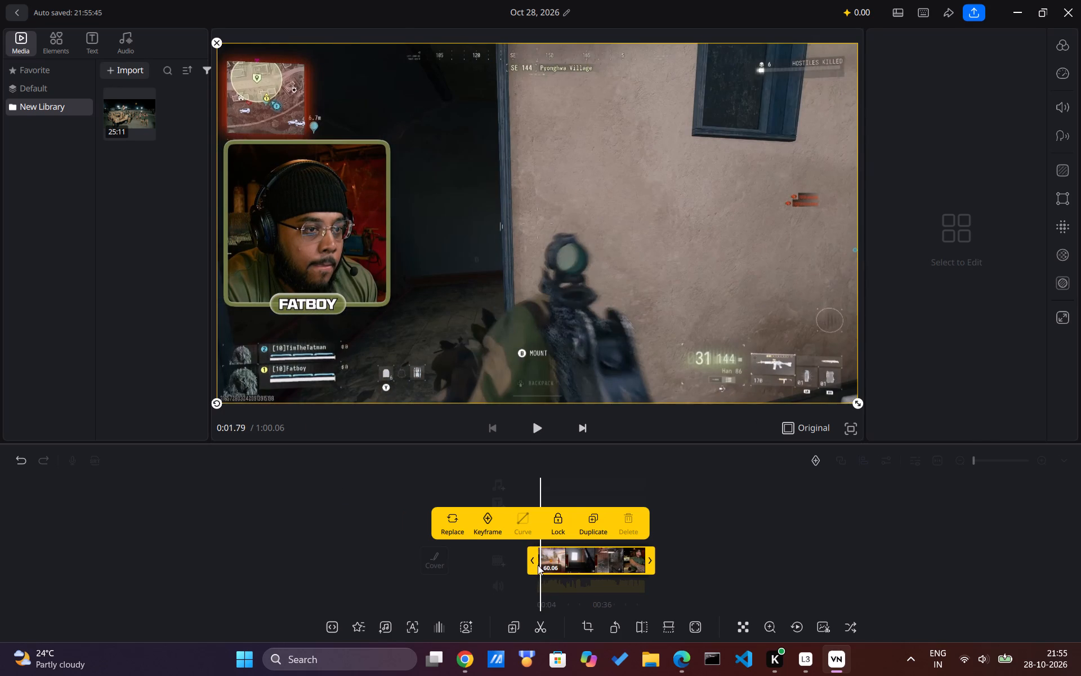
Fine-trim the clip's start to a total length of 58.81 seconds, previewing the opening until it begins on the Fatboy footage.
click(766, 539)
double_click(766, 539)
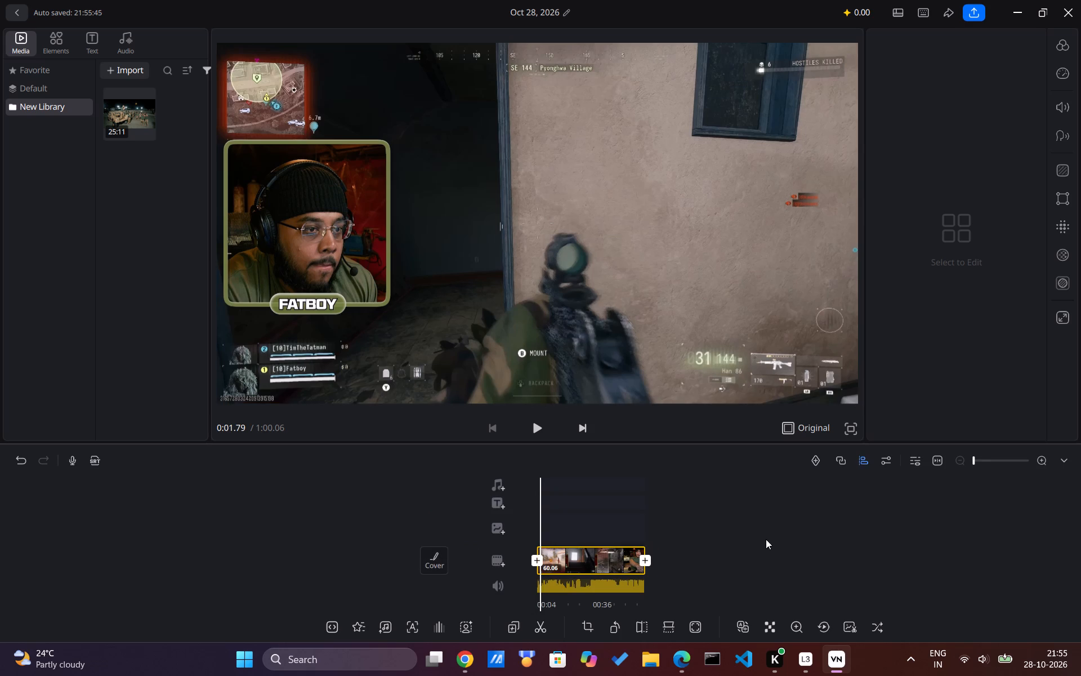
double_click(583, 557)
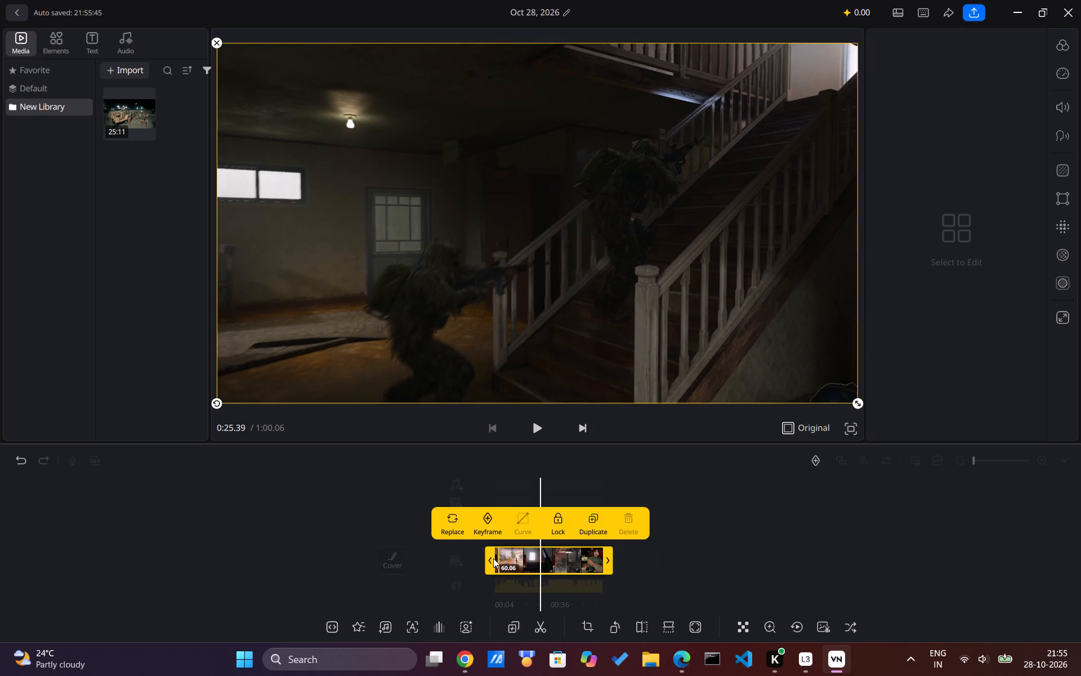
click(489, 559)
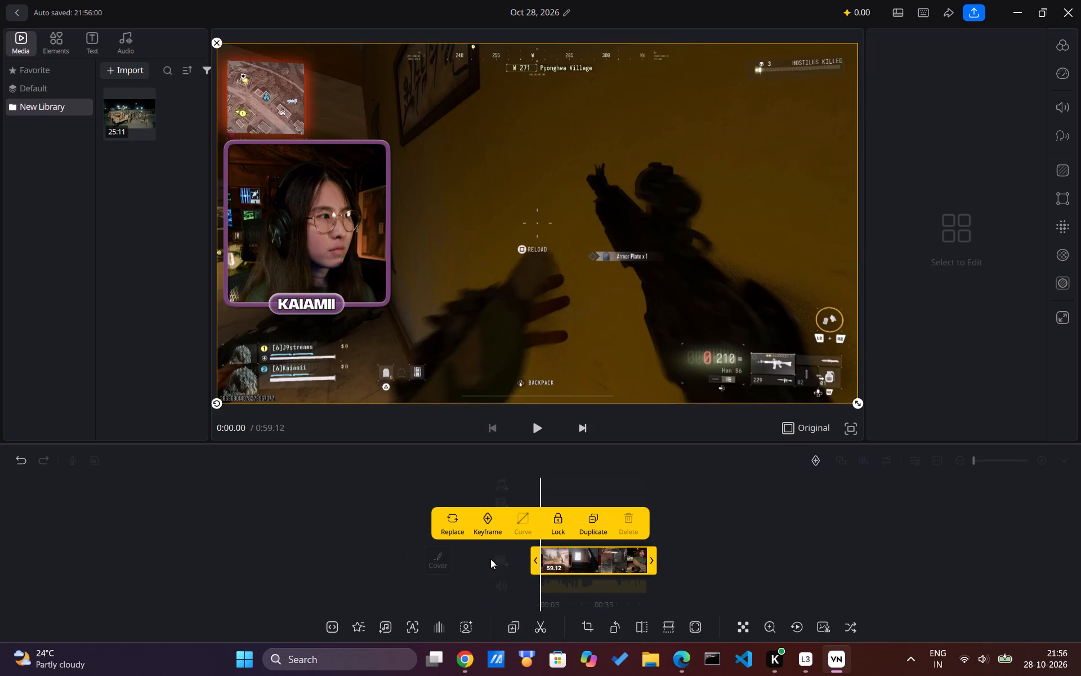
key(space)
key(space)
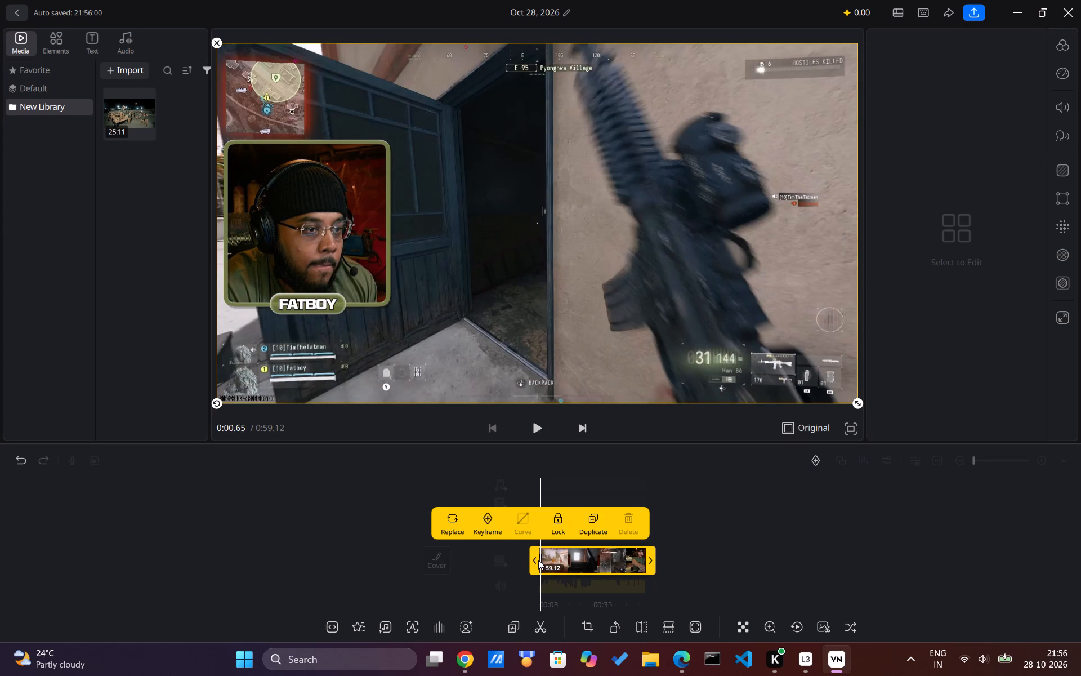
double_click(805, 518)
double_click(602, 562)
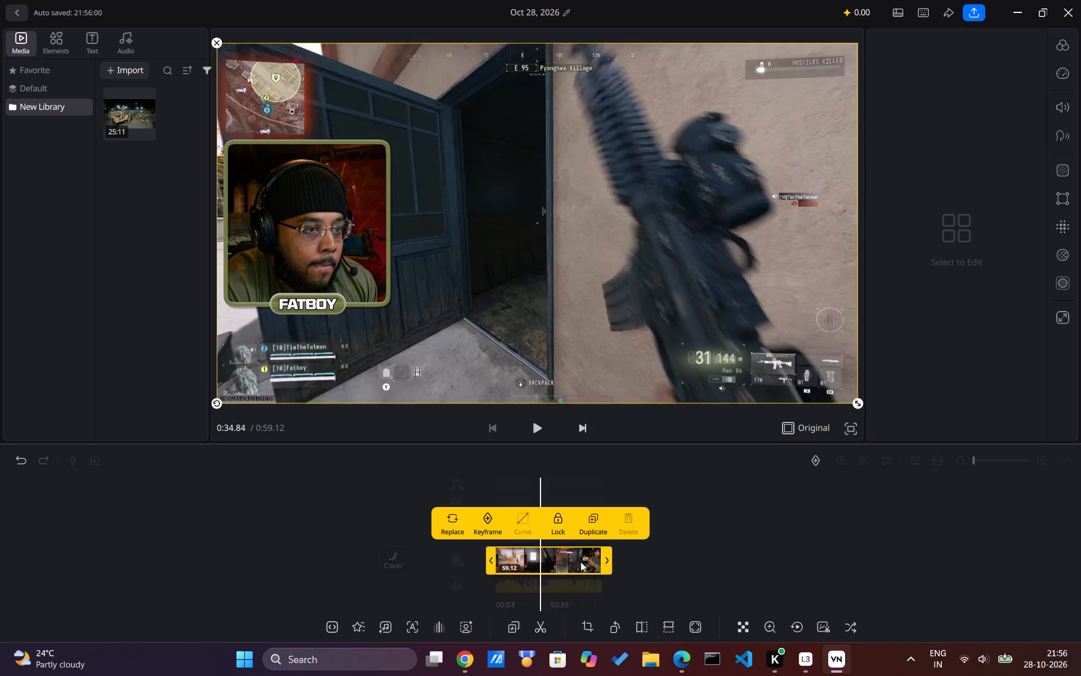
click(472, 562)
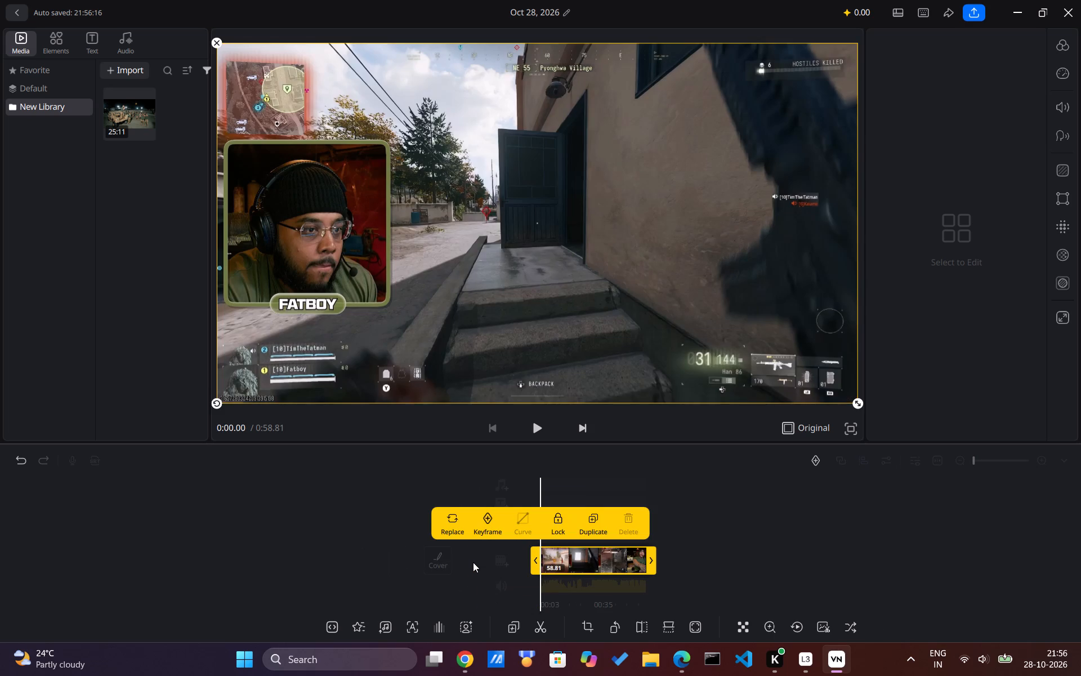
key(space)
key(space)
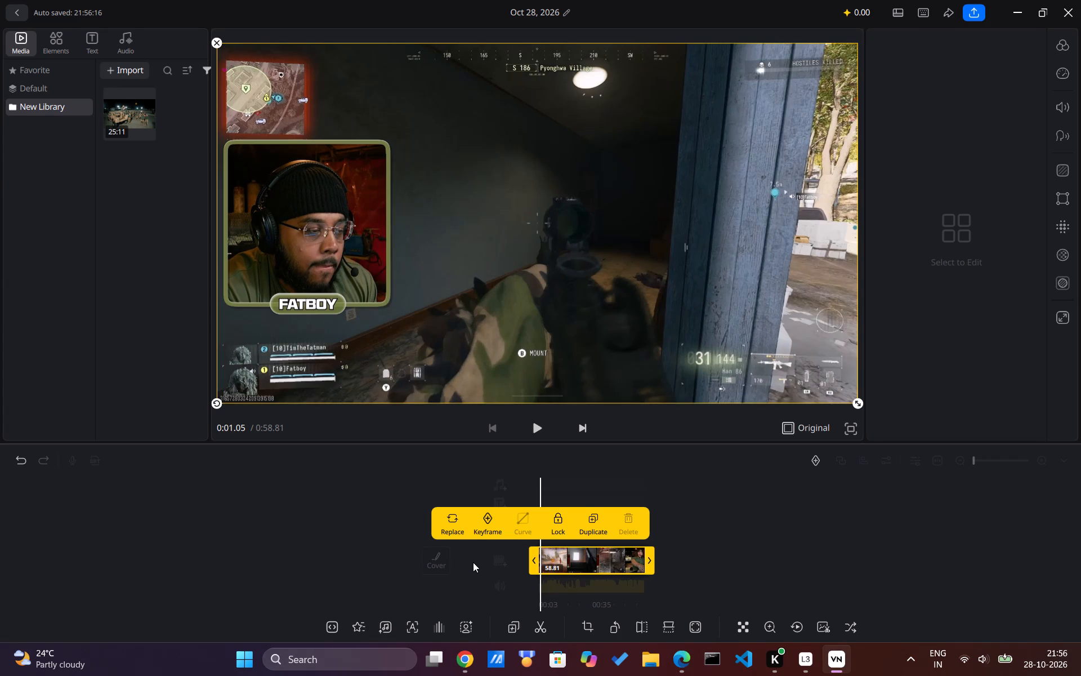
Change the project's aspect ratio from the original to vertical 9:16 and preview the clip in the new frame.
click(820, 427)
click(270, 377)
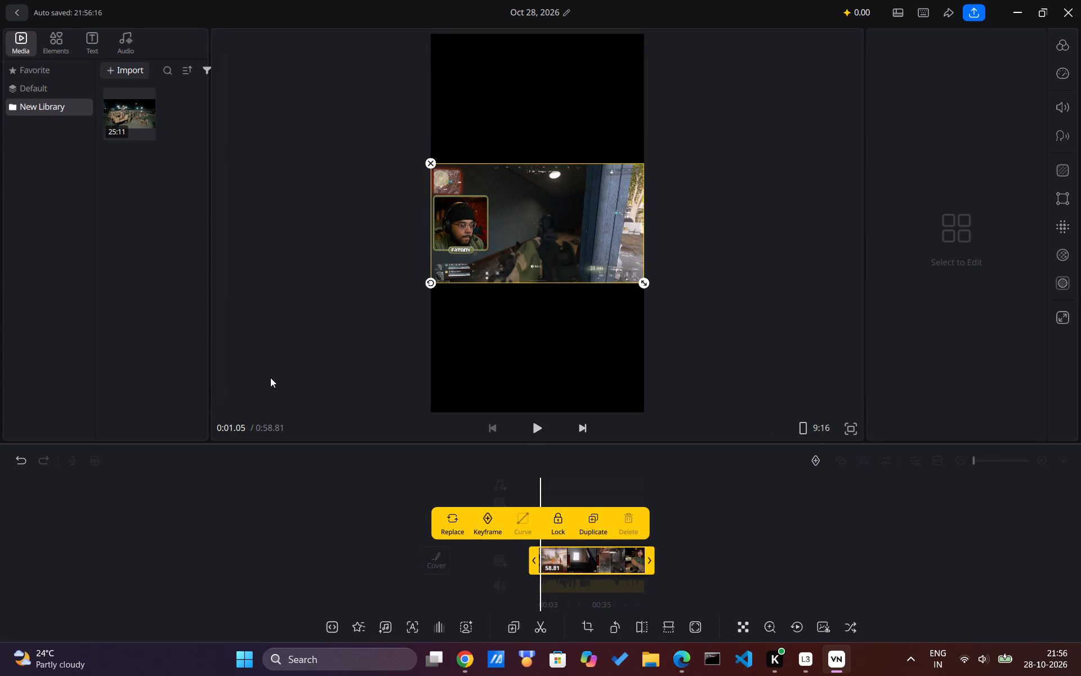
click(377, 353)
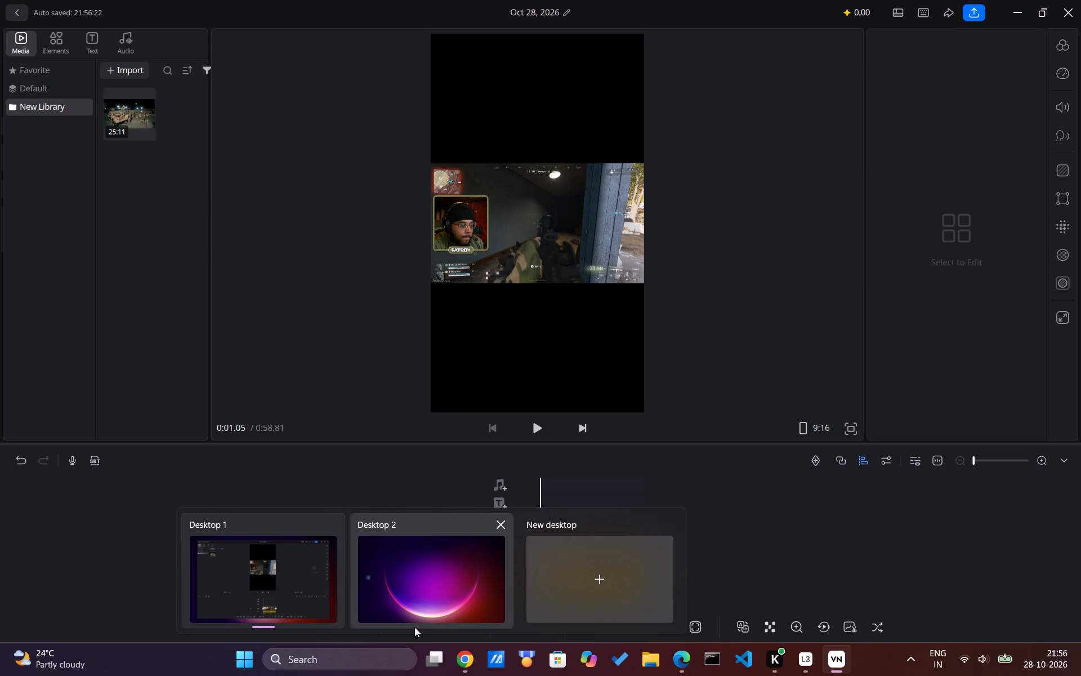
key(space)
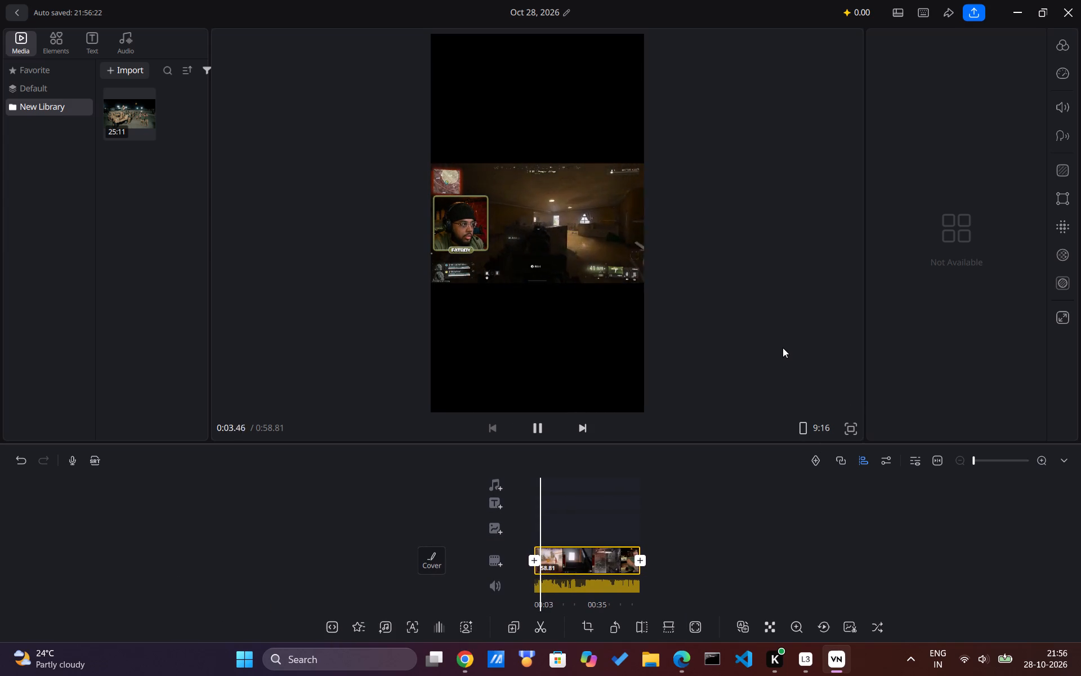
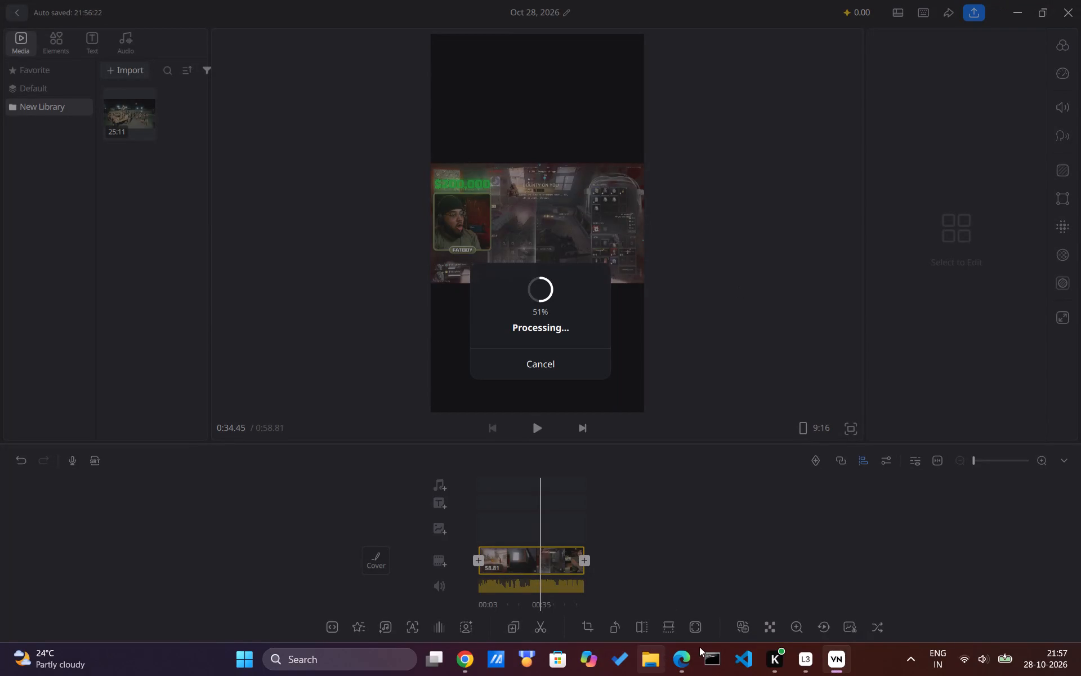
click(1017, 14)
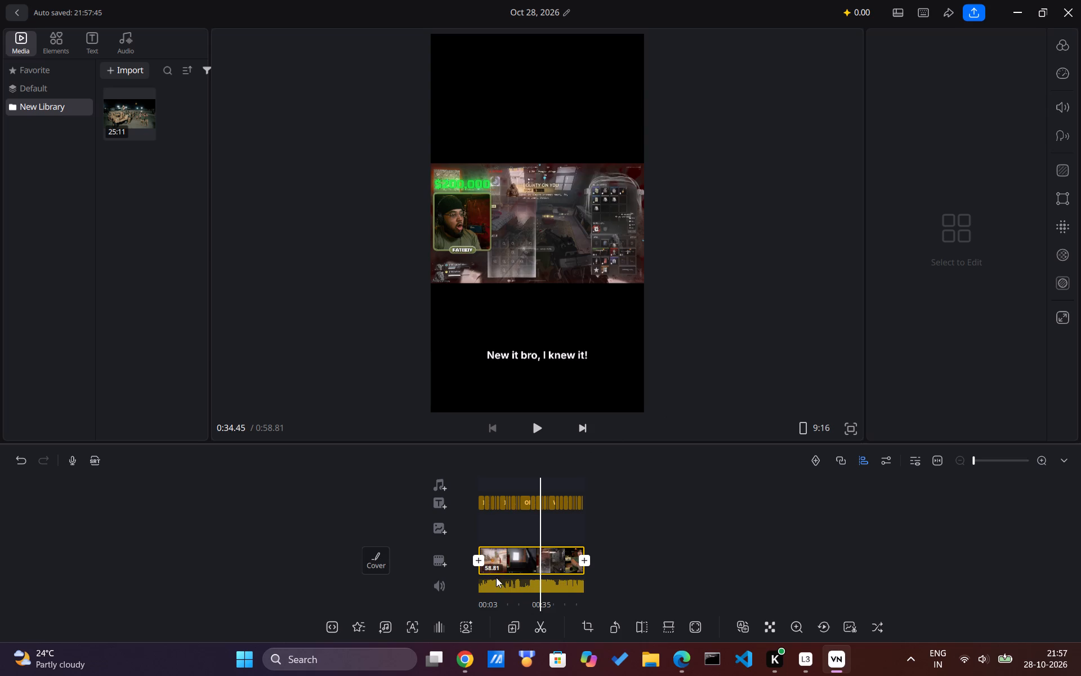
Play the vertical clip from its beginning to check the generated auto captions against the speech.
scroll(496, 577, right, 15)
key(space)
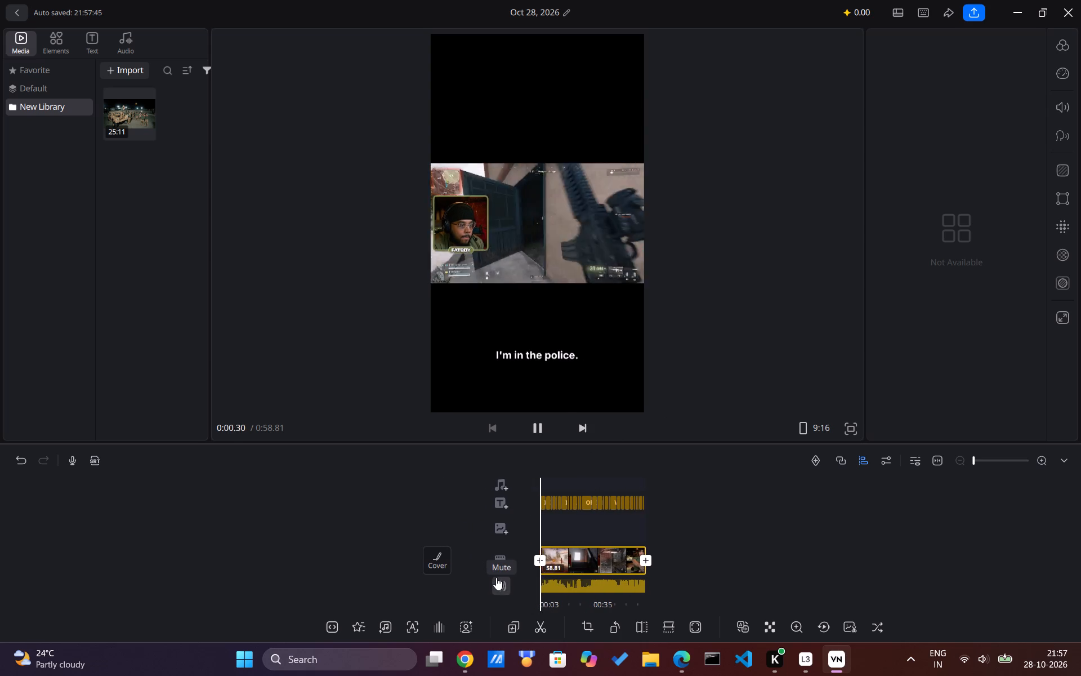
Trim the start of the "I got one, I got one, I got" caption to about 4.7 seconds and preview its timing.
ctrl+scroll(624, 514, up, 8)
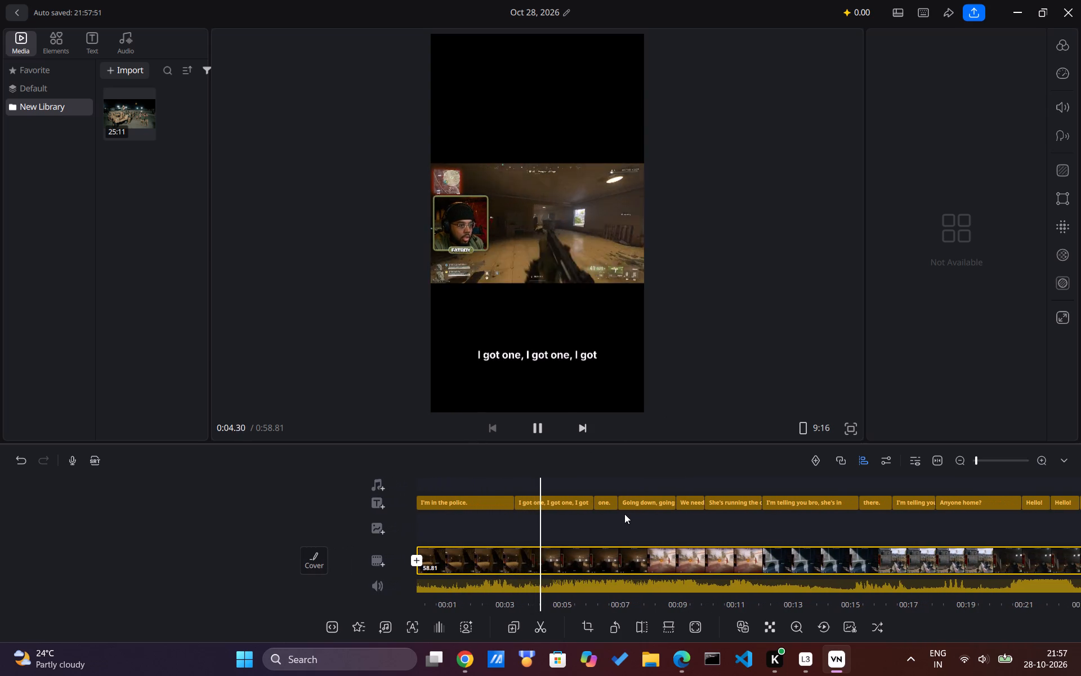
key(space)
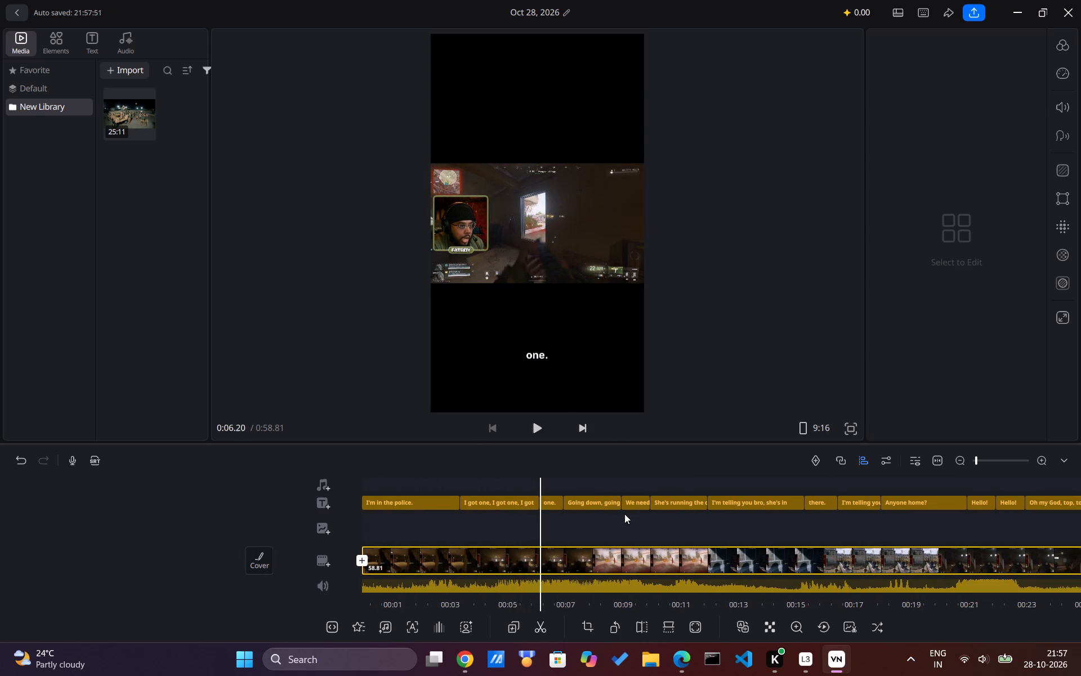
click(508, 503)
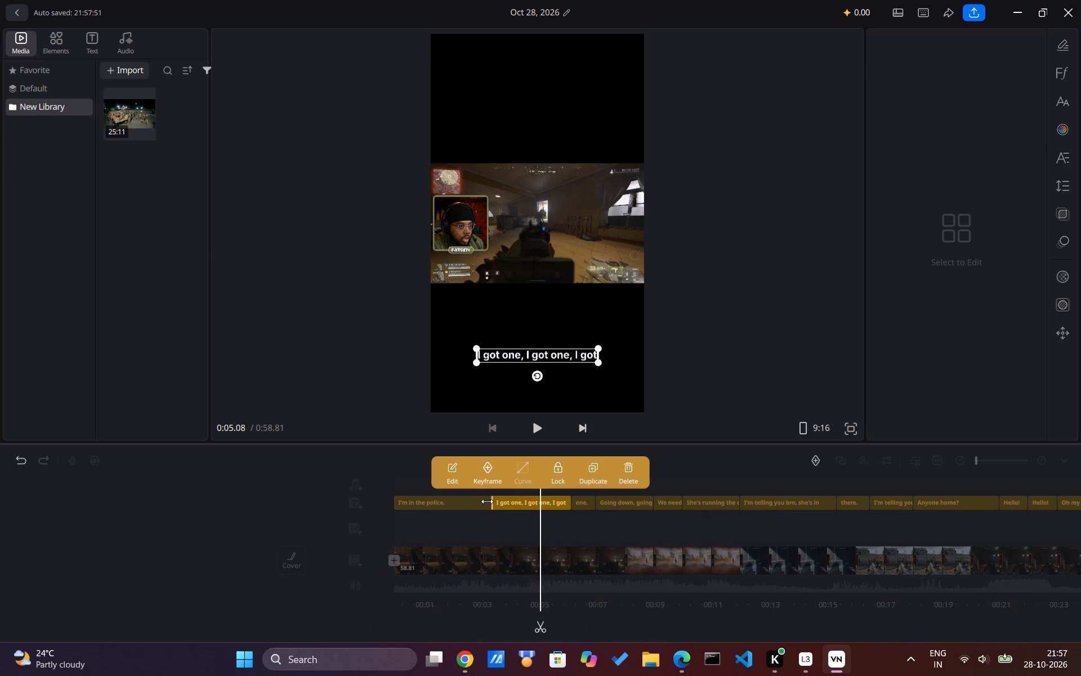
drag(487, 501, 526, 500)
scroll(537, 523, right, 6)
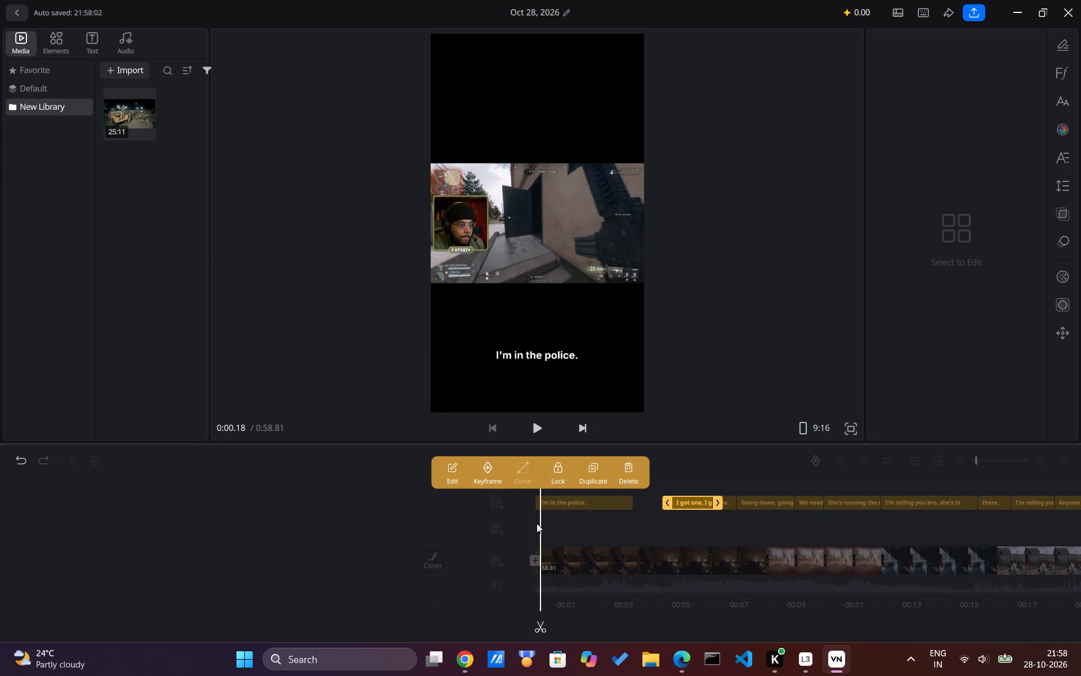
key(space)
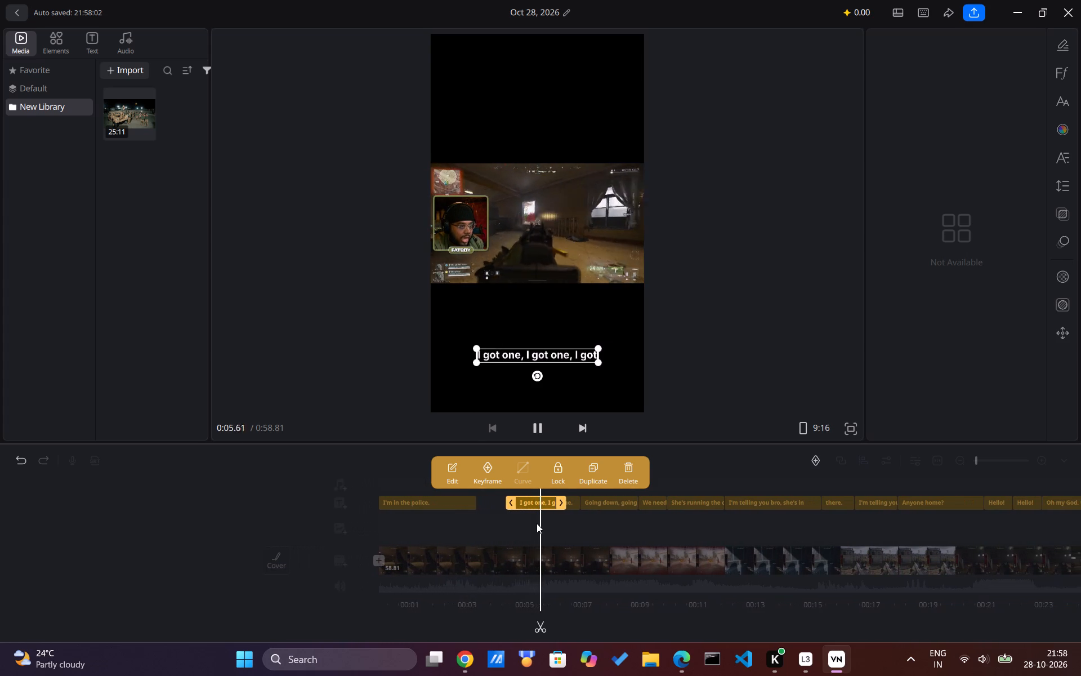
key(space)
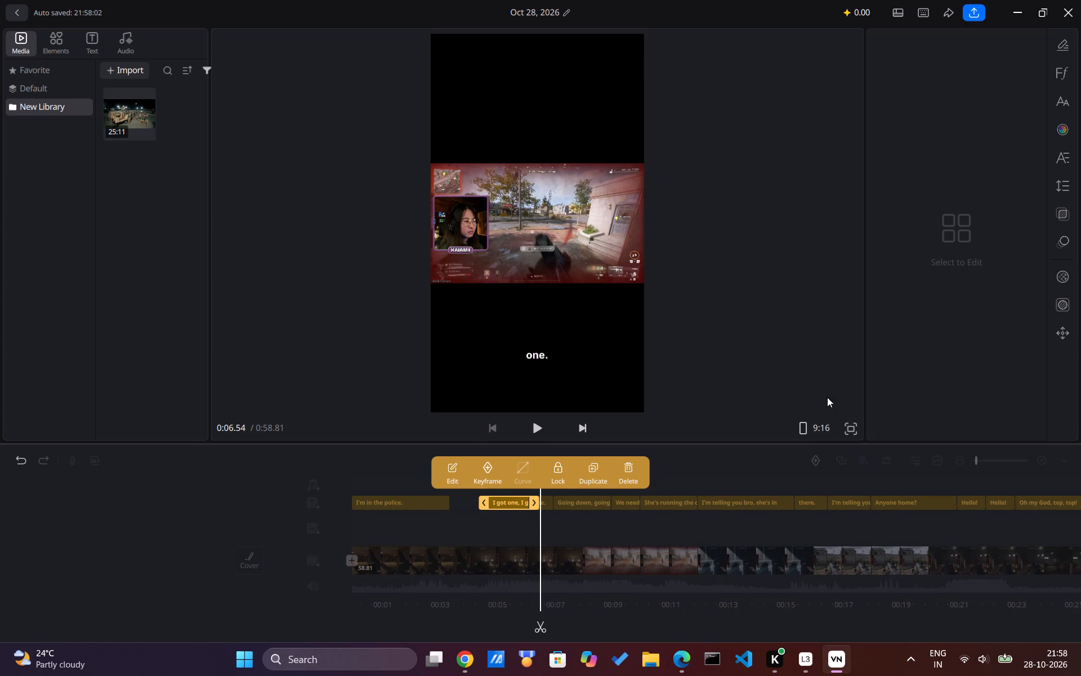
click(945, 352)
click(235, 487)
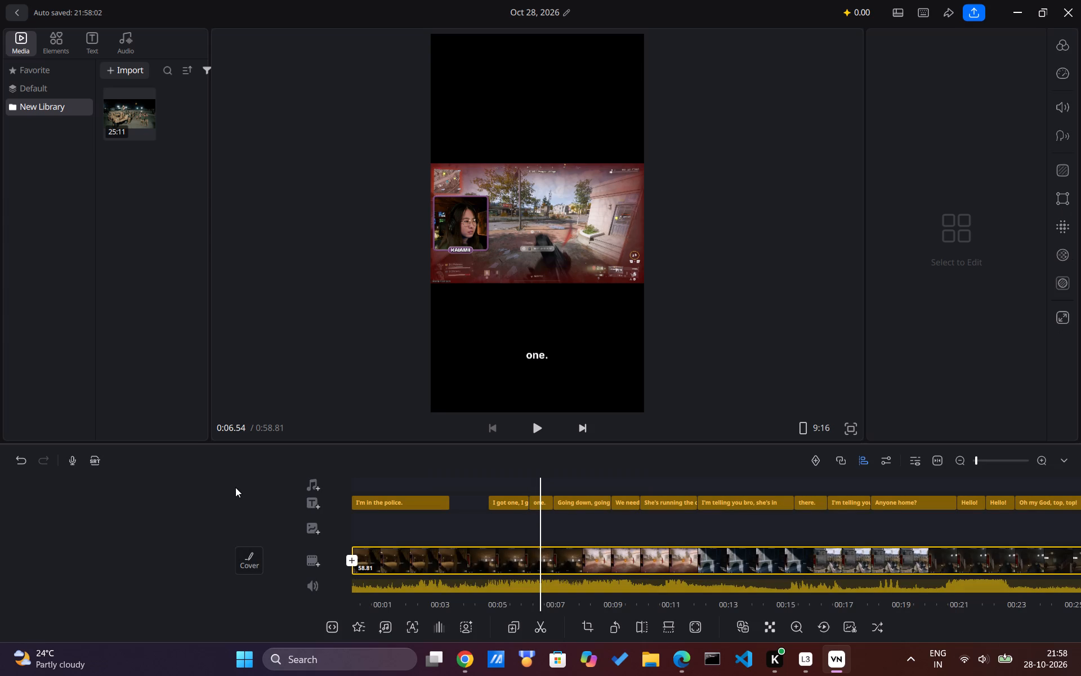
Replay the opening captions and fine-trim the start of "I got one, I got one, I got" to 5.27 seconds.
scroll(403, 540, right, 3)
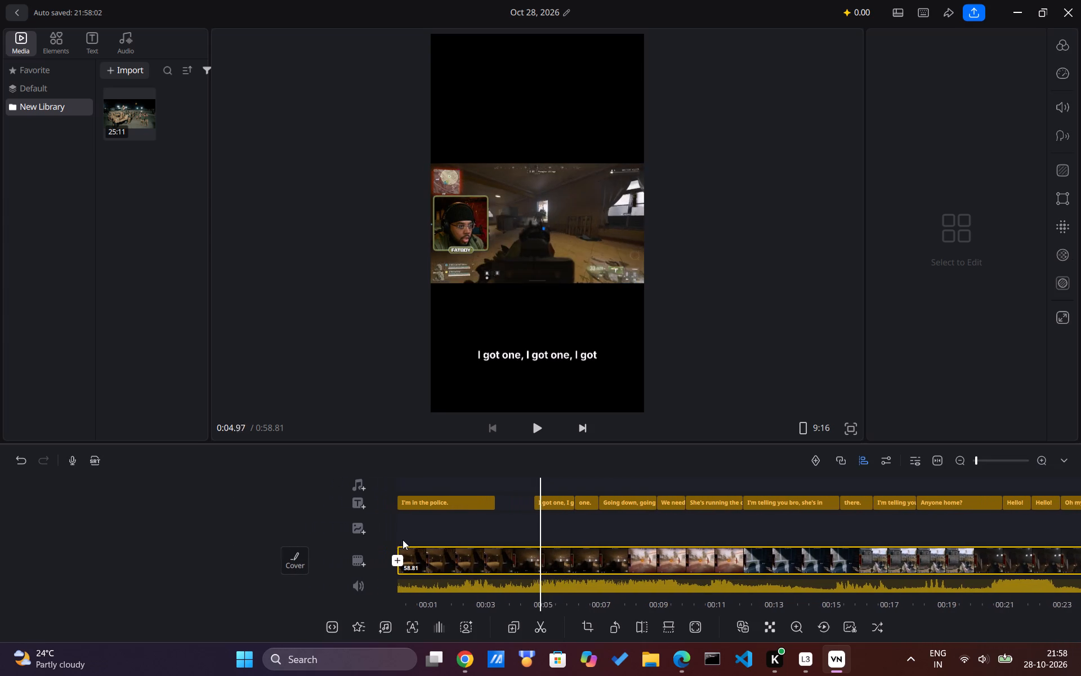
scroll(403, 540, right, 3)
key(space)
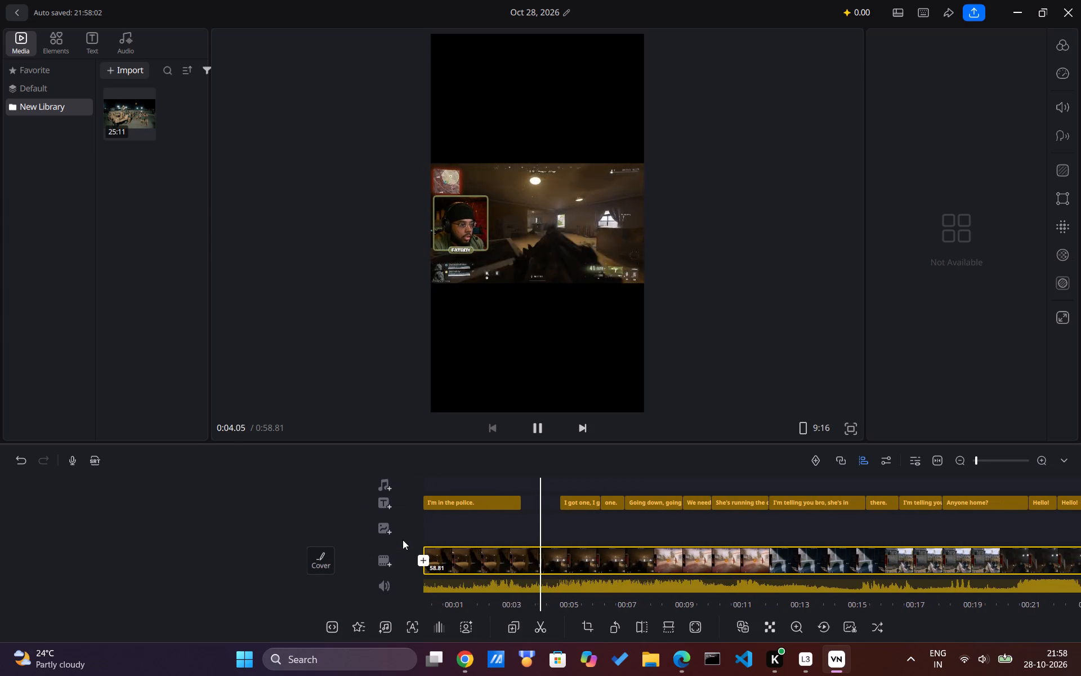
key(space)
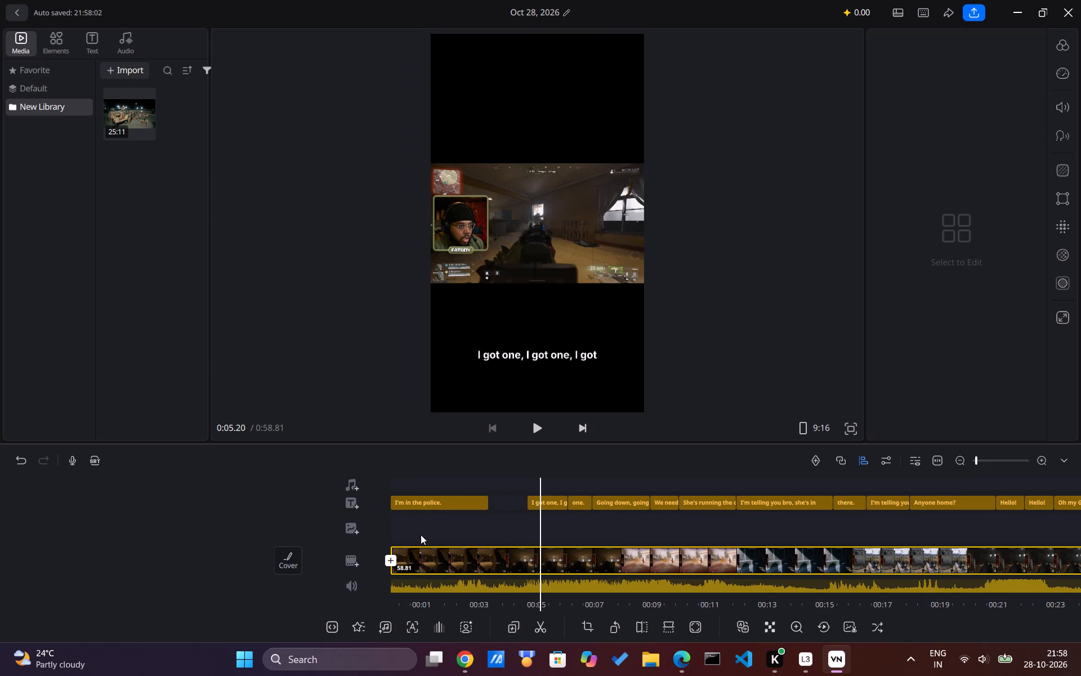
key(space)
key(space)
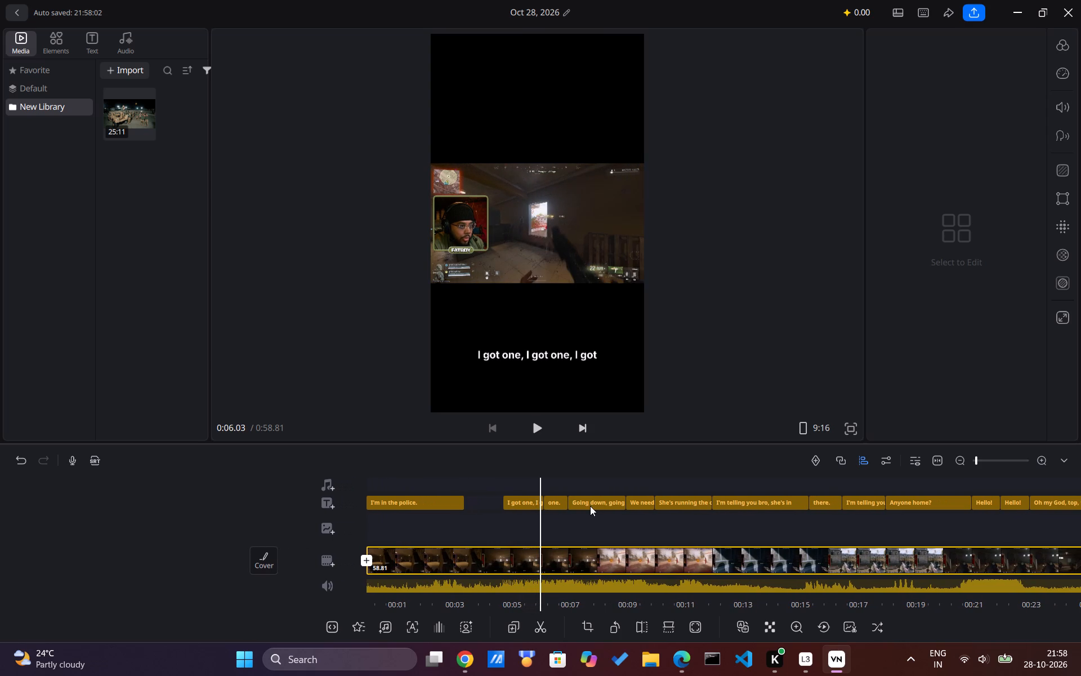
click(519, 501)
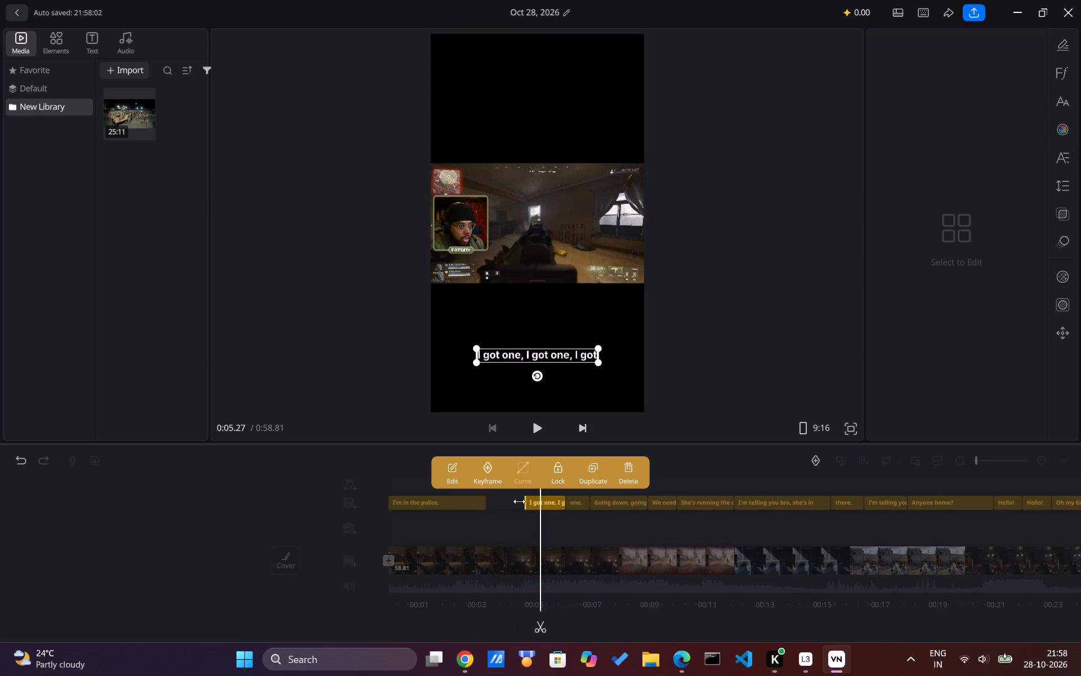
drag(525, 501, 539, 501)
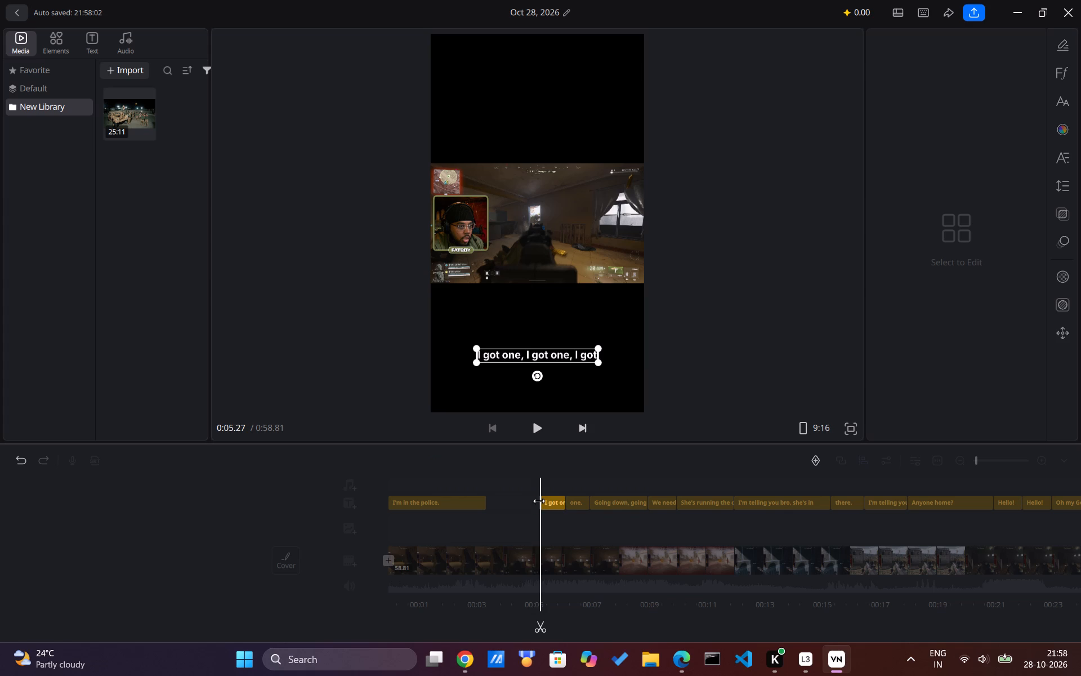
drag(539, 501, 539, 500)
click(519, 526)
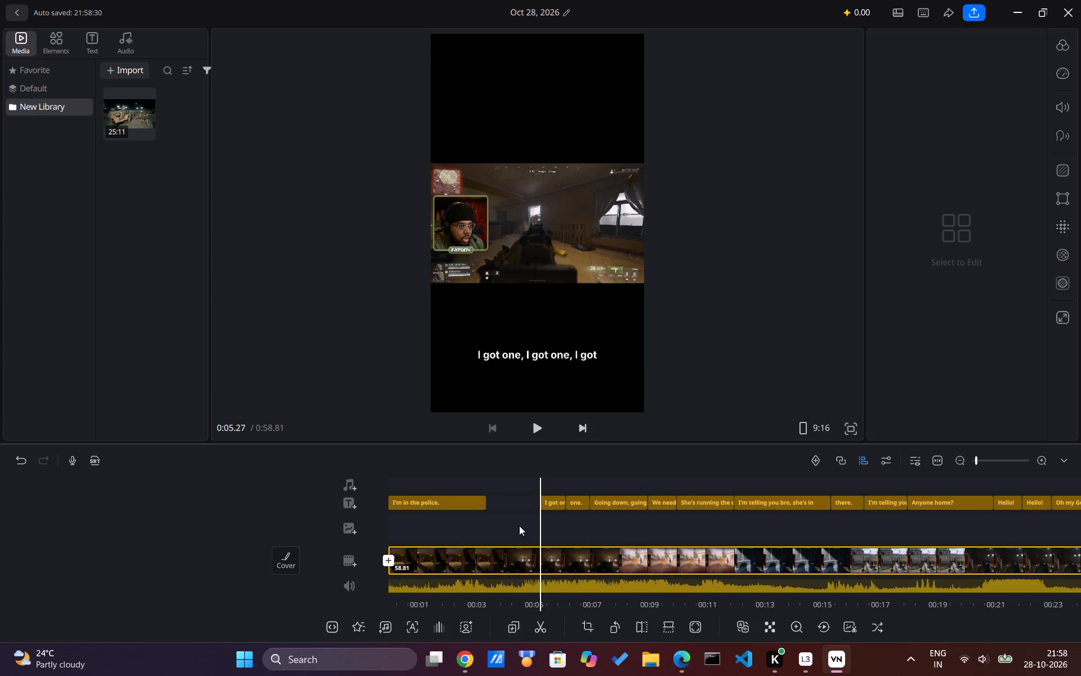
Listen for the spoken line around the "Going down, going down." caption and trim the caption's start to 7.55 seconds.
scroll(519, 526, right, 1)
key(space)
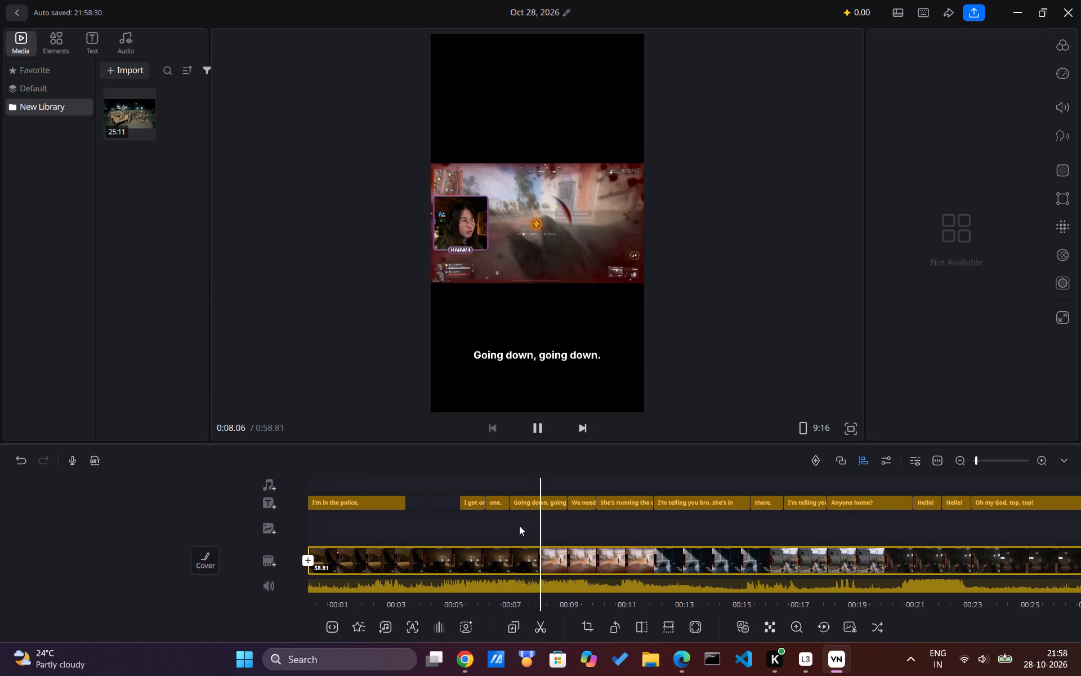
key(space)
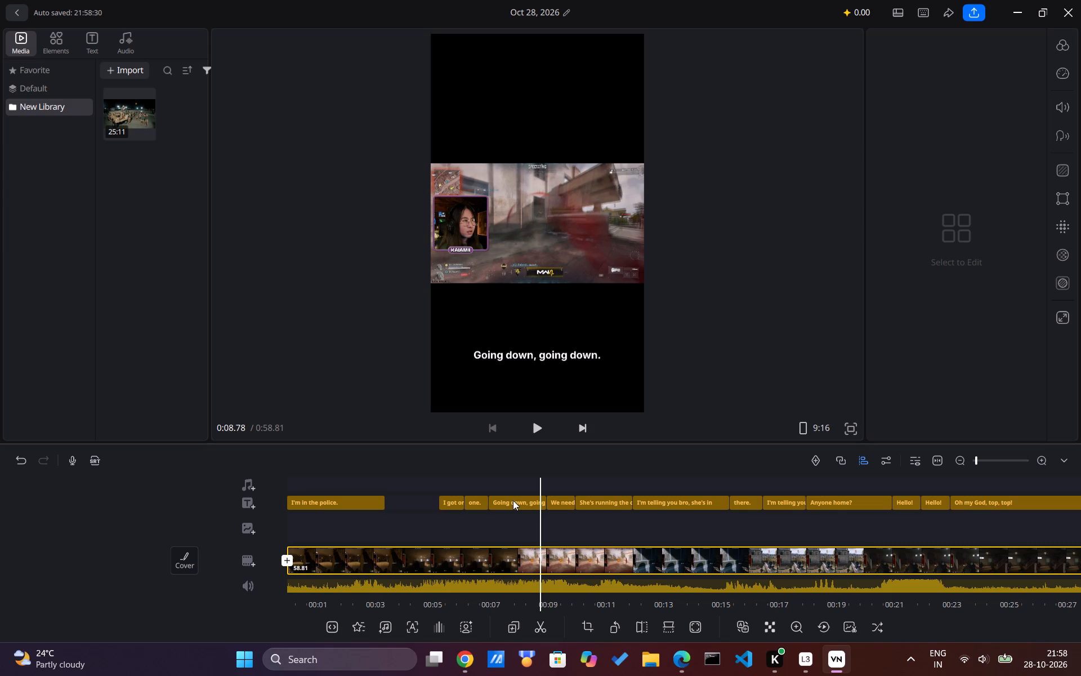
ctrl+scroll(511, 500, up, 3)
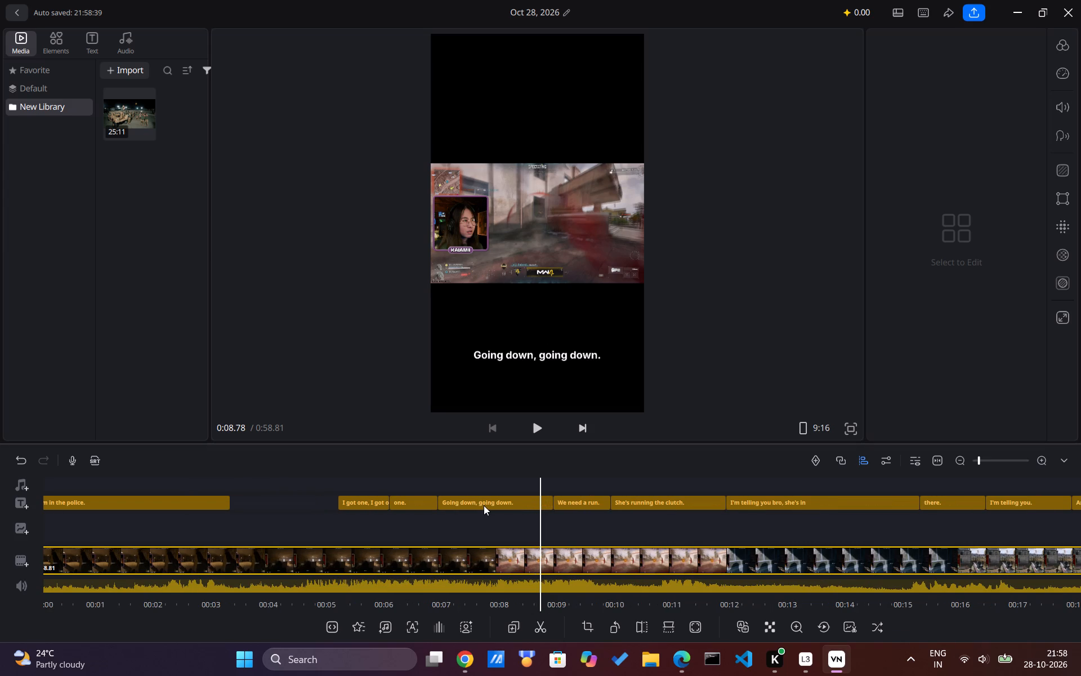
scroll(484, 505, right, 1)
key(space)
key(space)
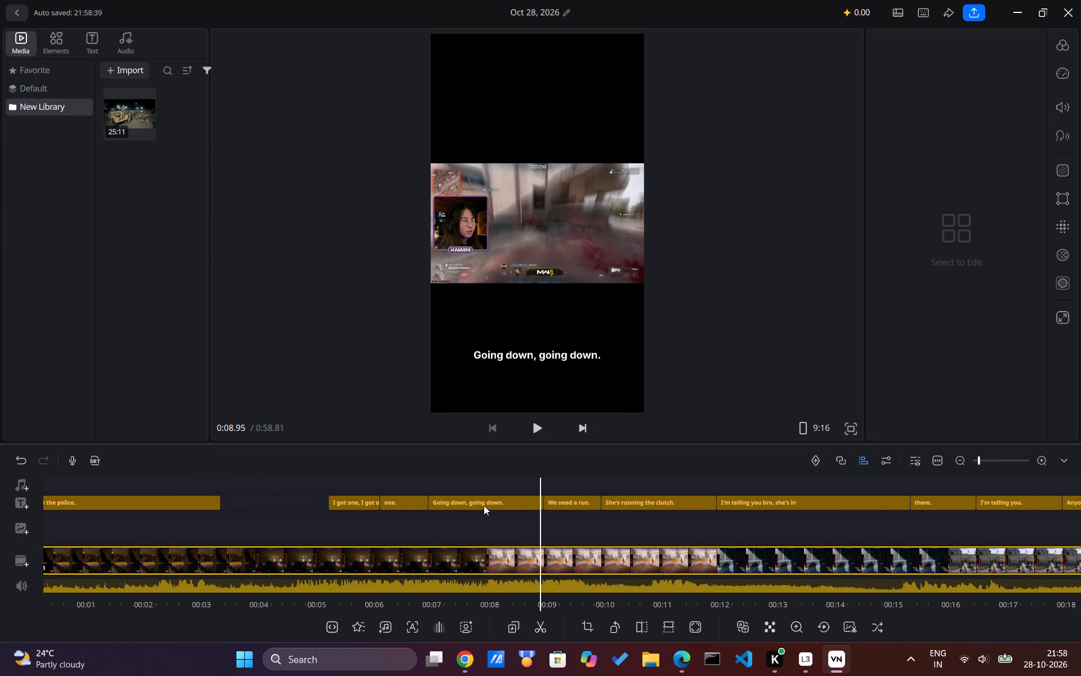
scroll(484, 505, right, 1)
right_click(484, 505)
key(space)
key(space)
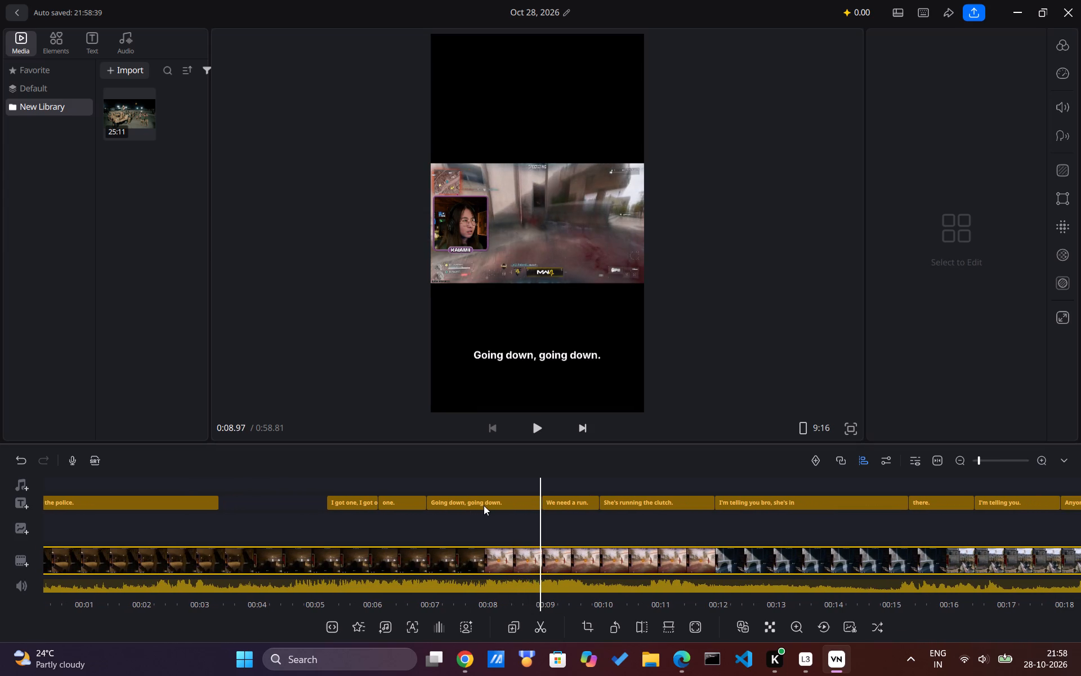
scroll(484, 505, right, 2)
key(space)
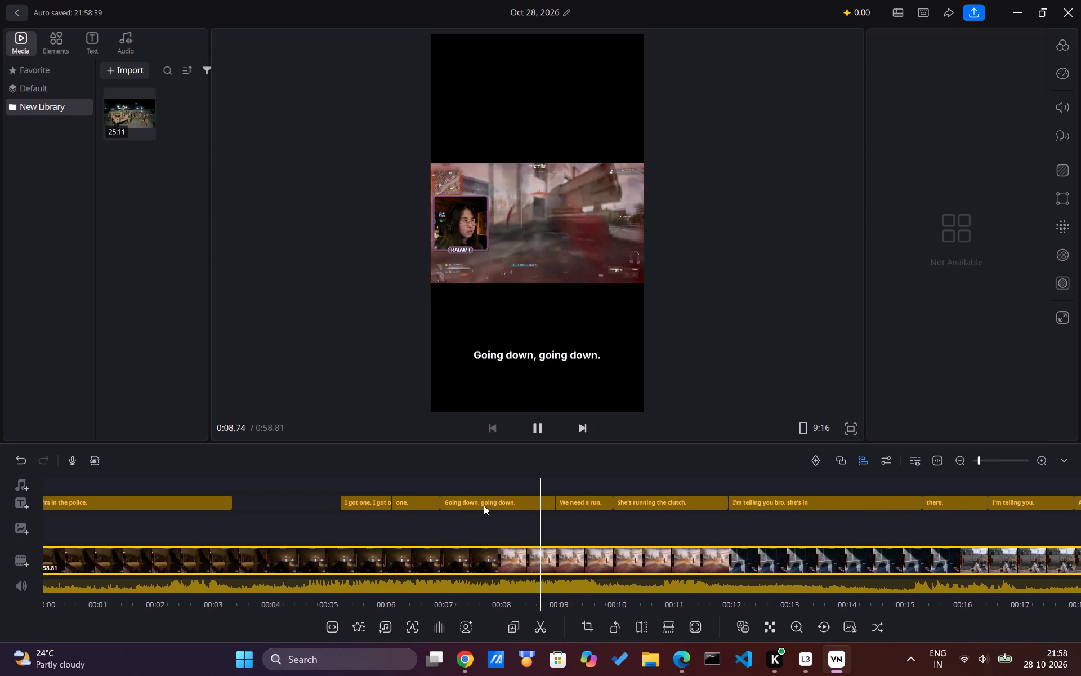
scroll(484, 505, right, 6)
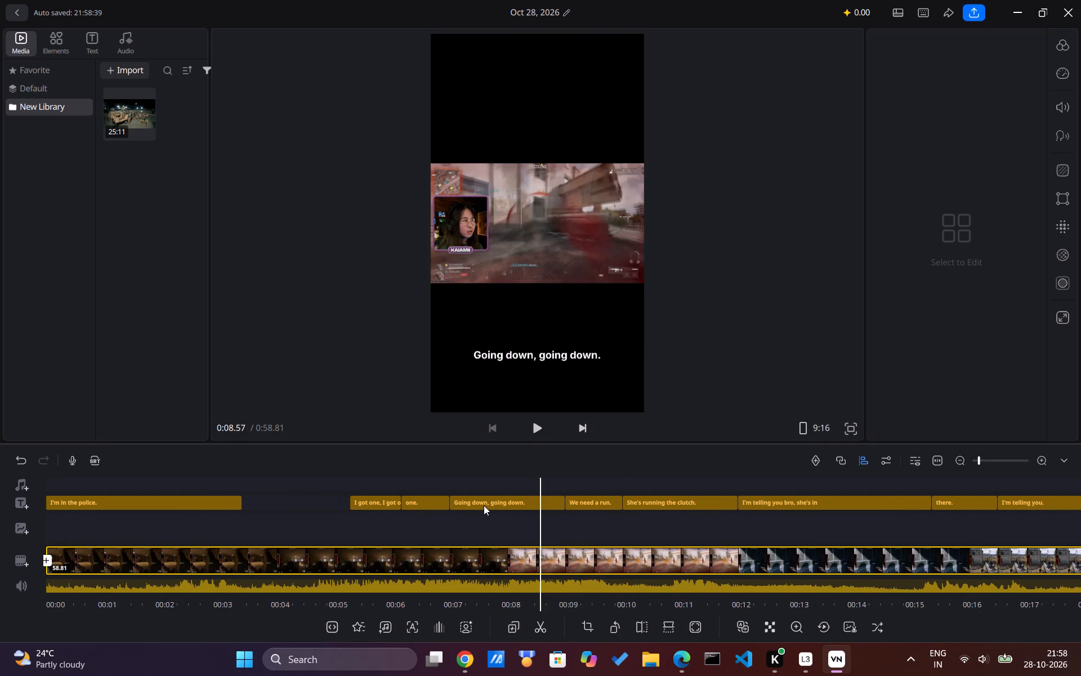
scroll(484, 505, right, 2)
key(space)
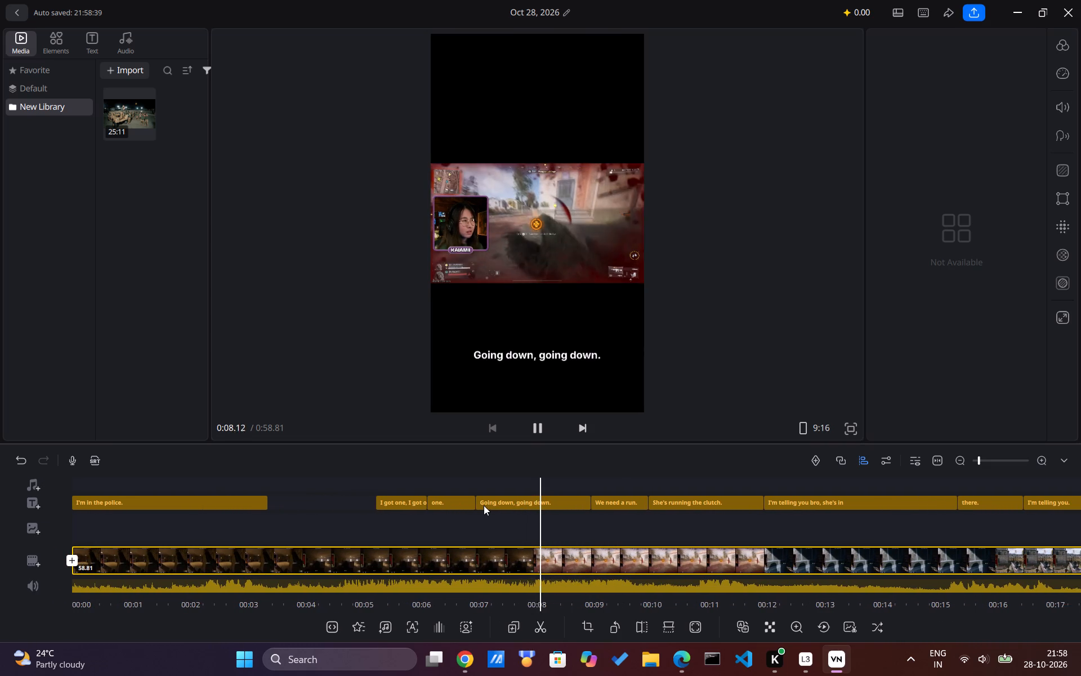
key(space)
scroll(502, 505, right, 1)
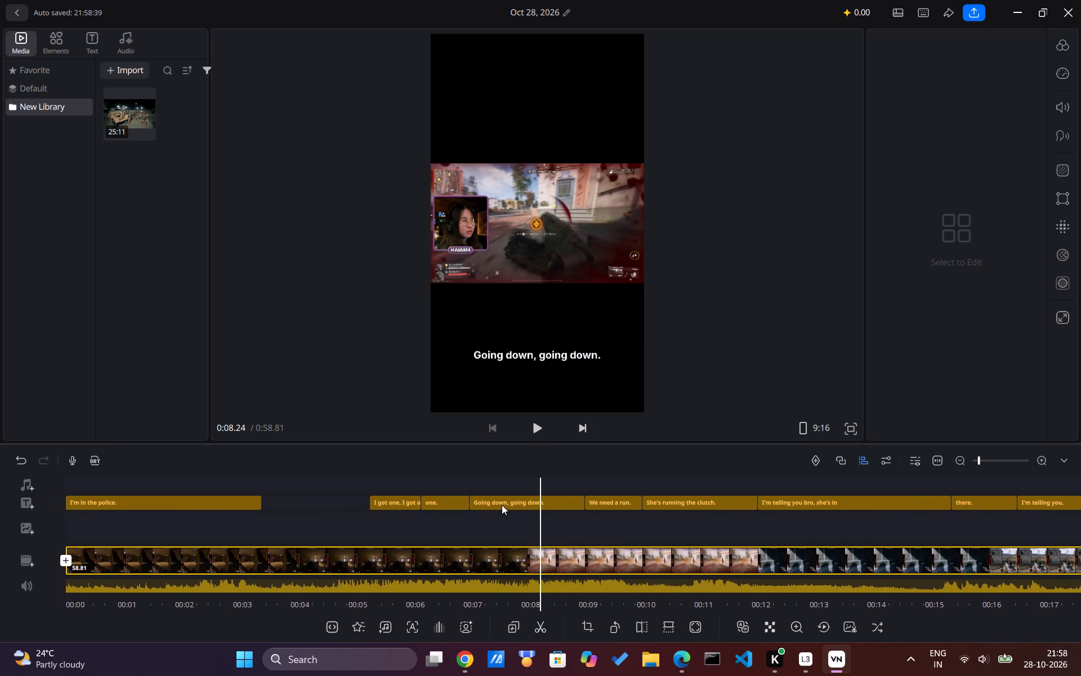
scroll(502, 505, right, 1)
click(490, 492)
click(502, 508)
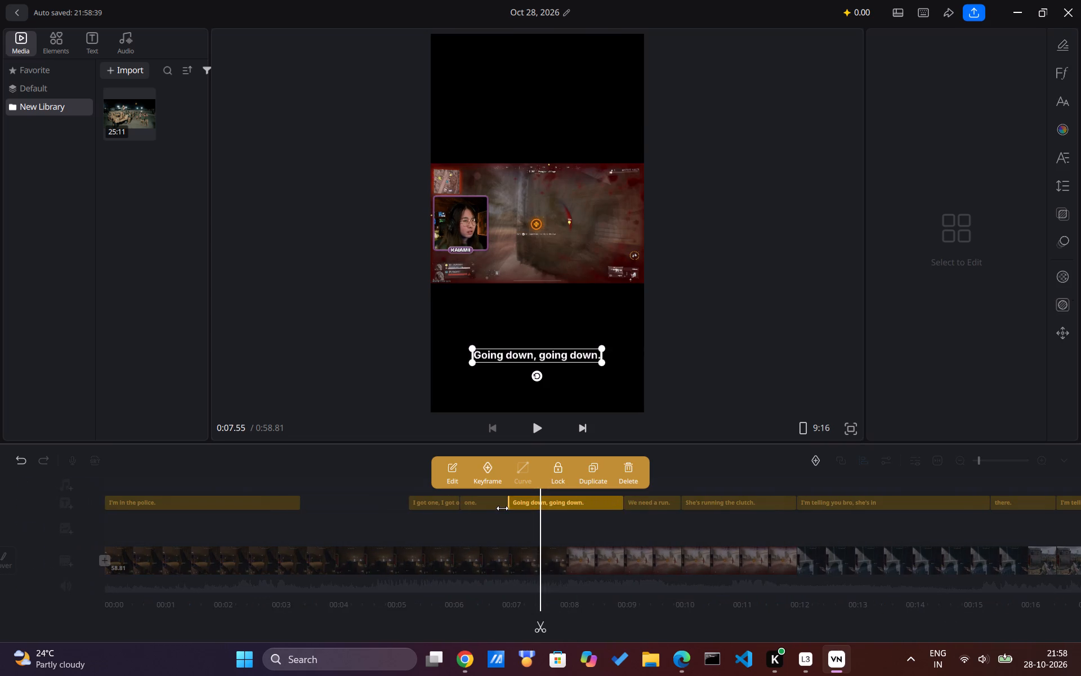
drag(508, 503, 542, 500)
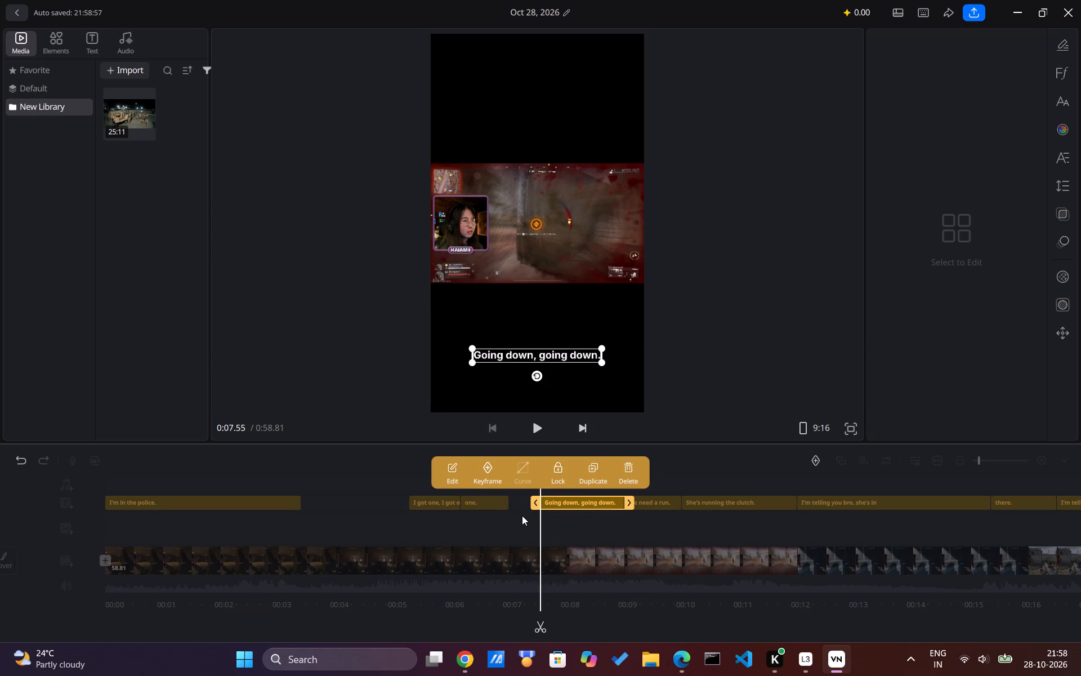
click(522, 515)
Preview the "Going down, going down." caption and fine-trim its start to 7.71 seconds.
scroll(495, 526, right, 1)
key(space)
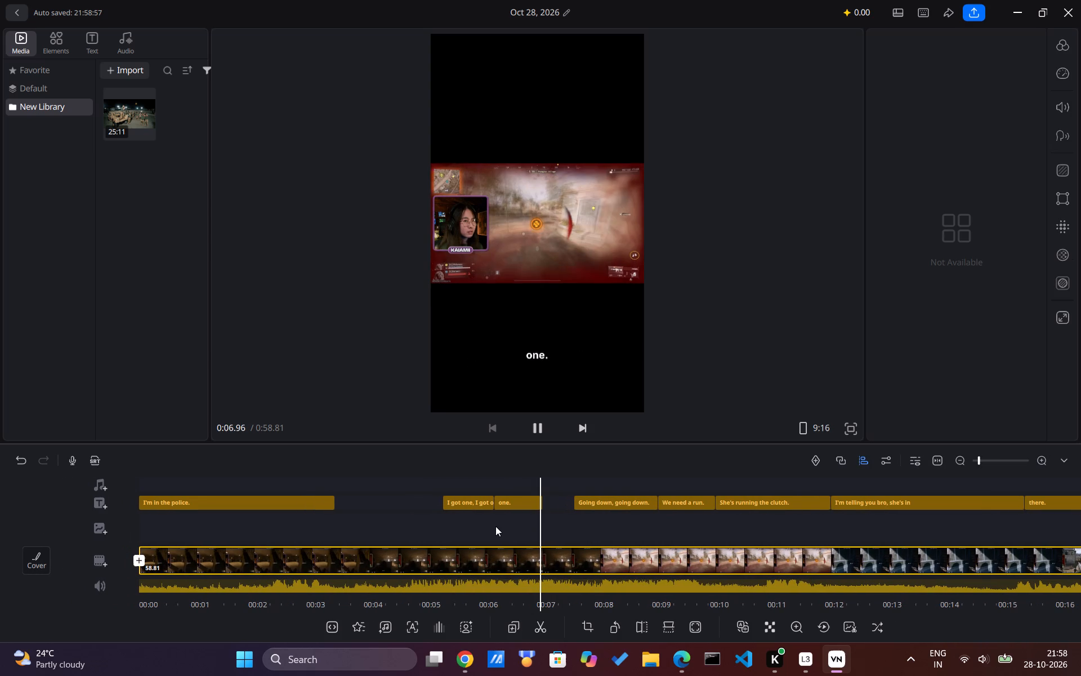
key(space)
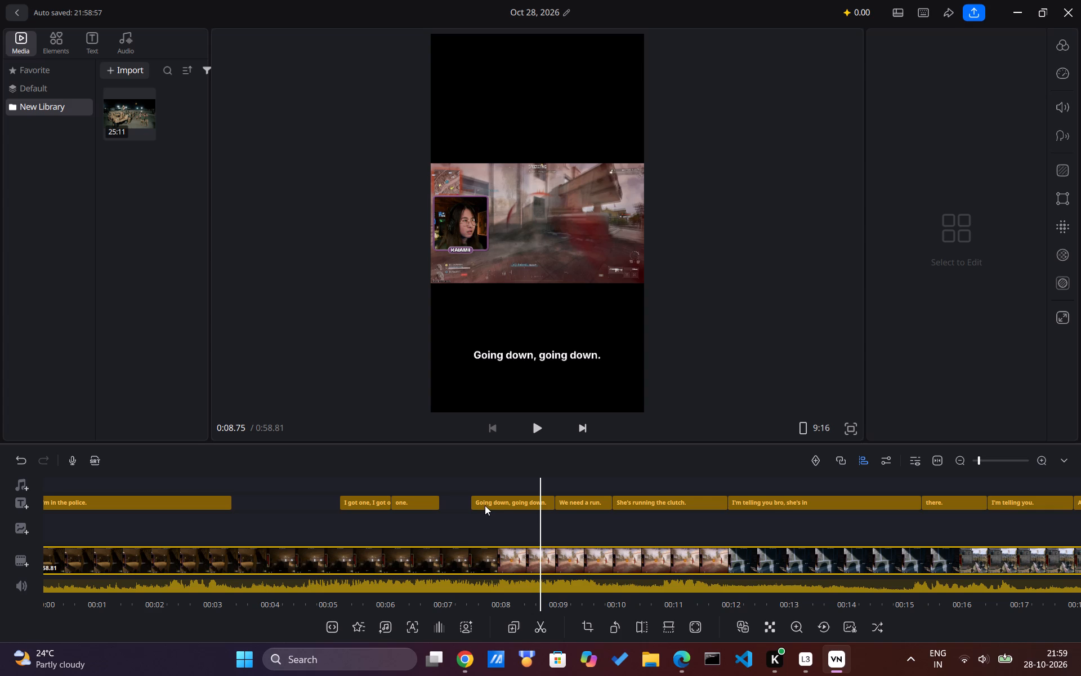
double_click(480, 505)
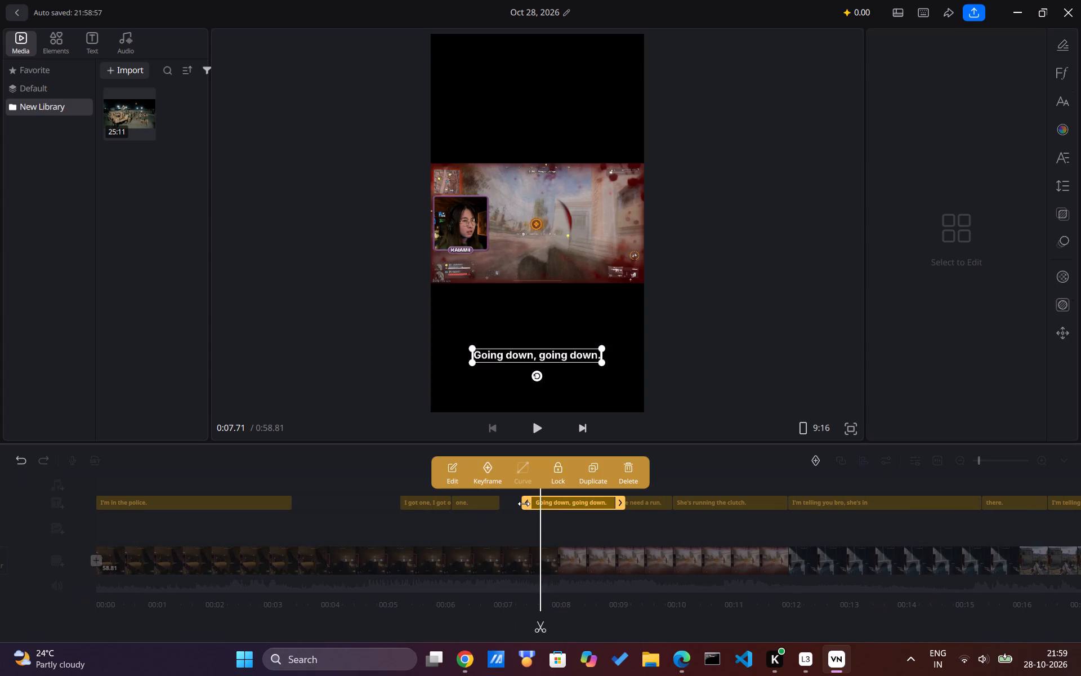
drag(524, 504, 529, 504)
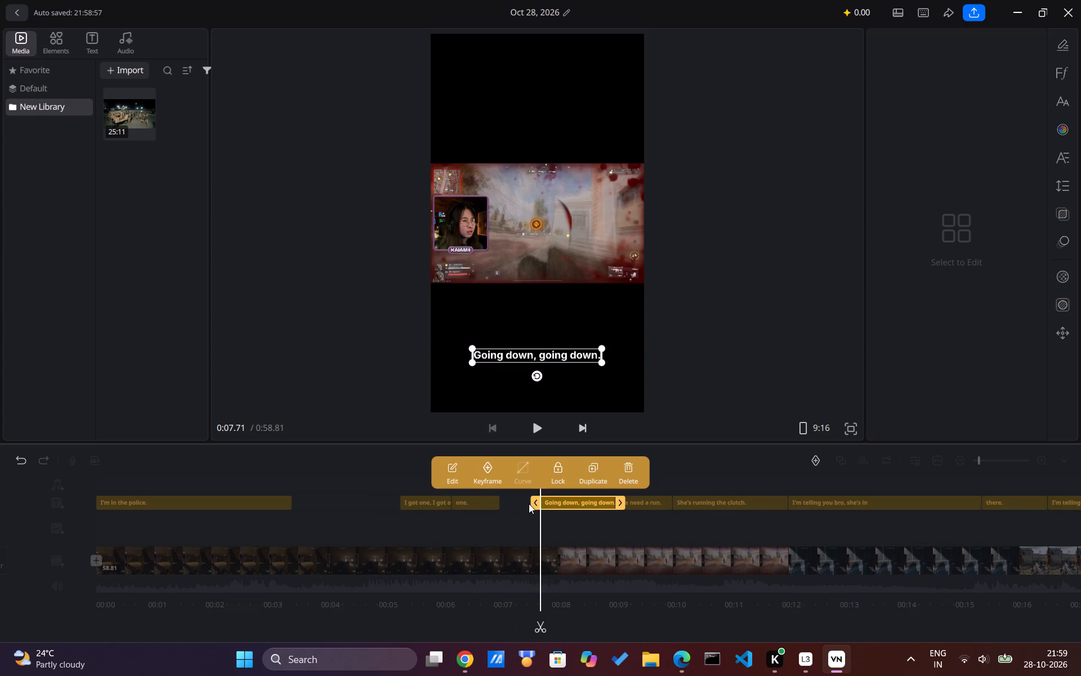
click(520, 514)
Play from "Going down, going down." through "She's running the clutch." in short bursts, checking caption timing and wording against the audio.
key(space)
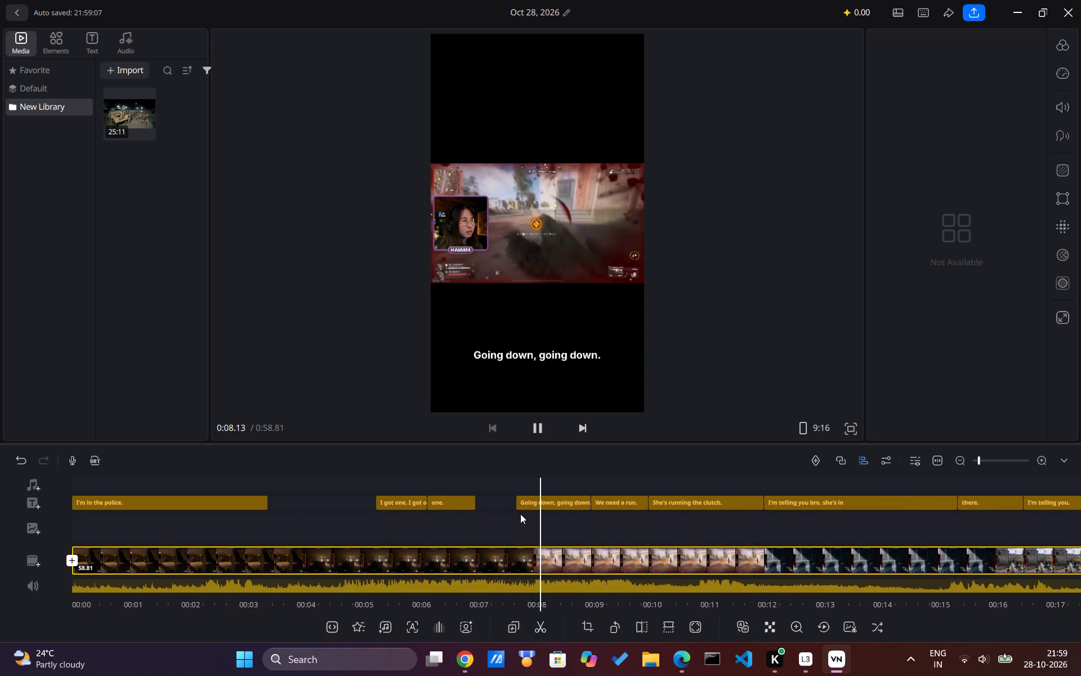
key(space)
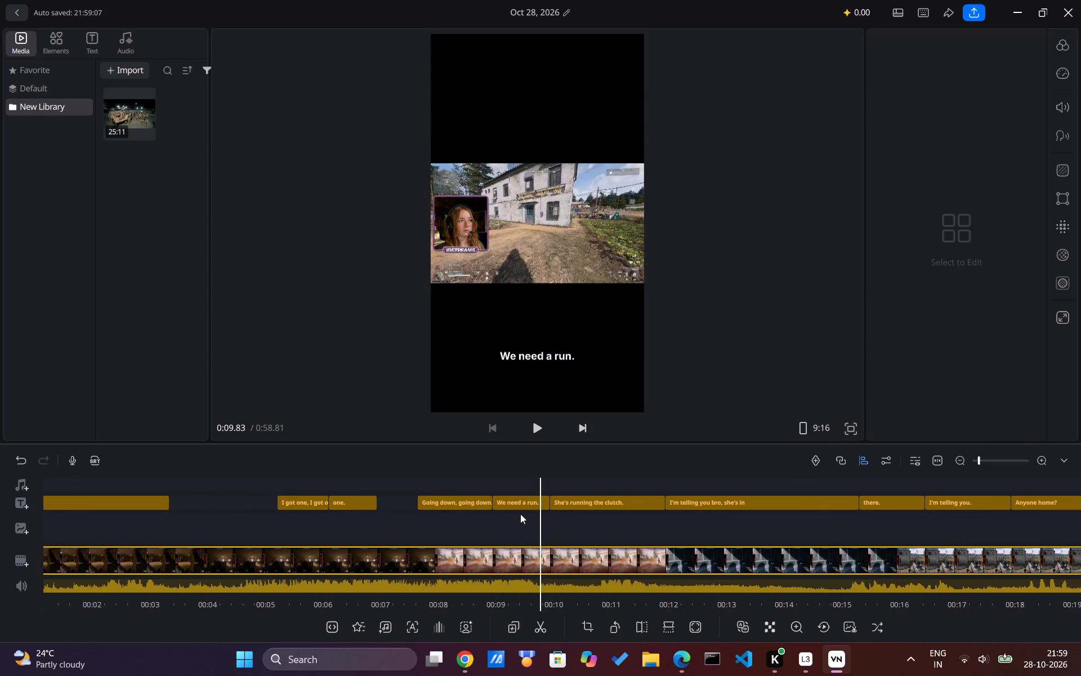
key(space)
key(space)
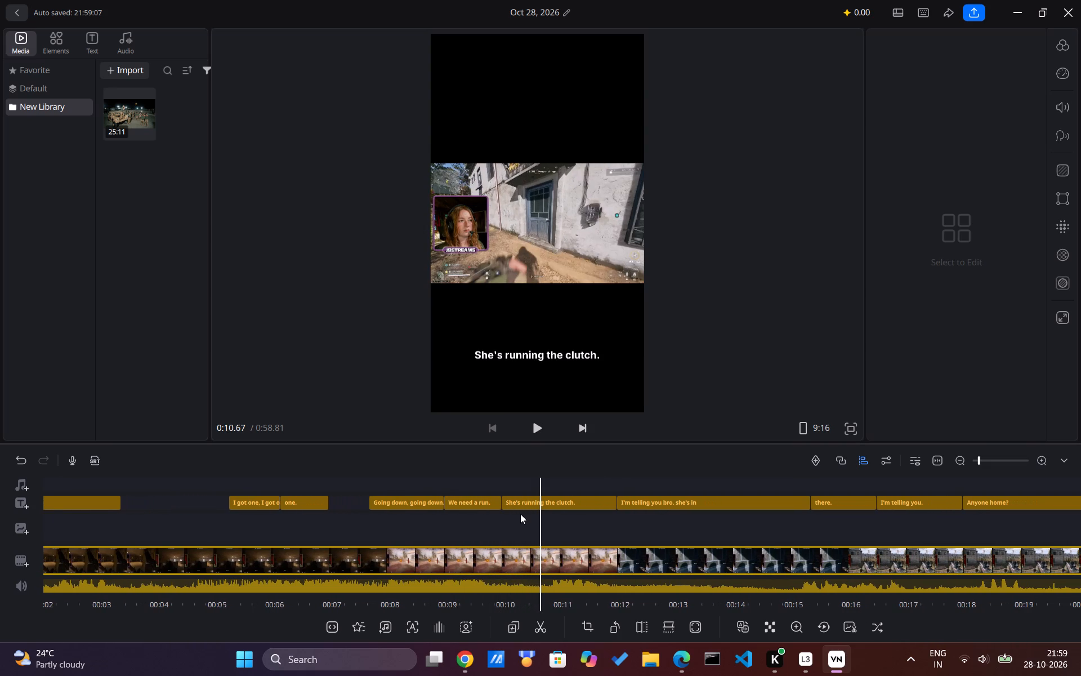
key(space)
key(space)
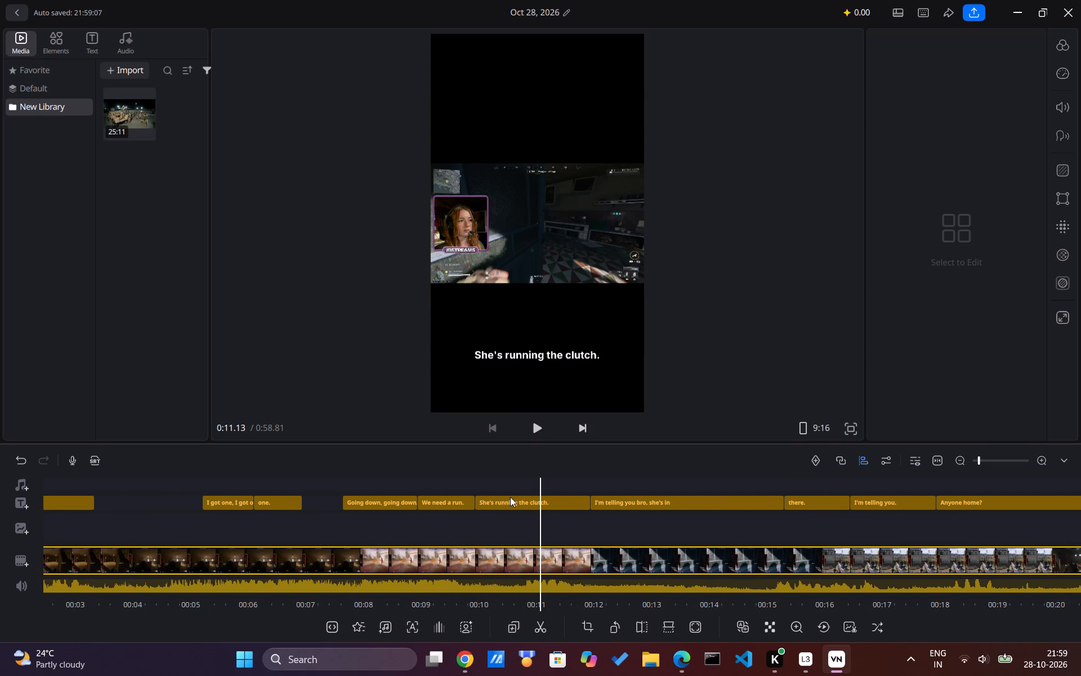
click(481, 533)
Trim the start of the "She's running the clutch." caption to 10.66 seconds.
double_click(520, 503)
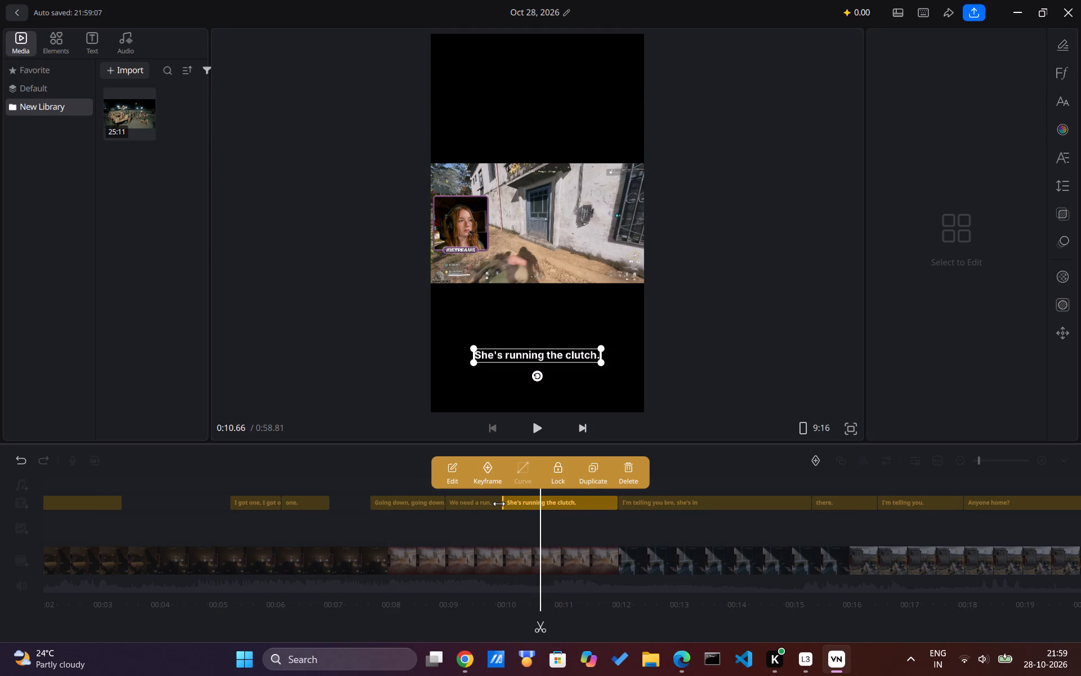
drag(499, 504, 535, 500)
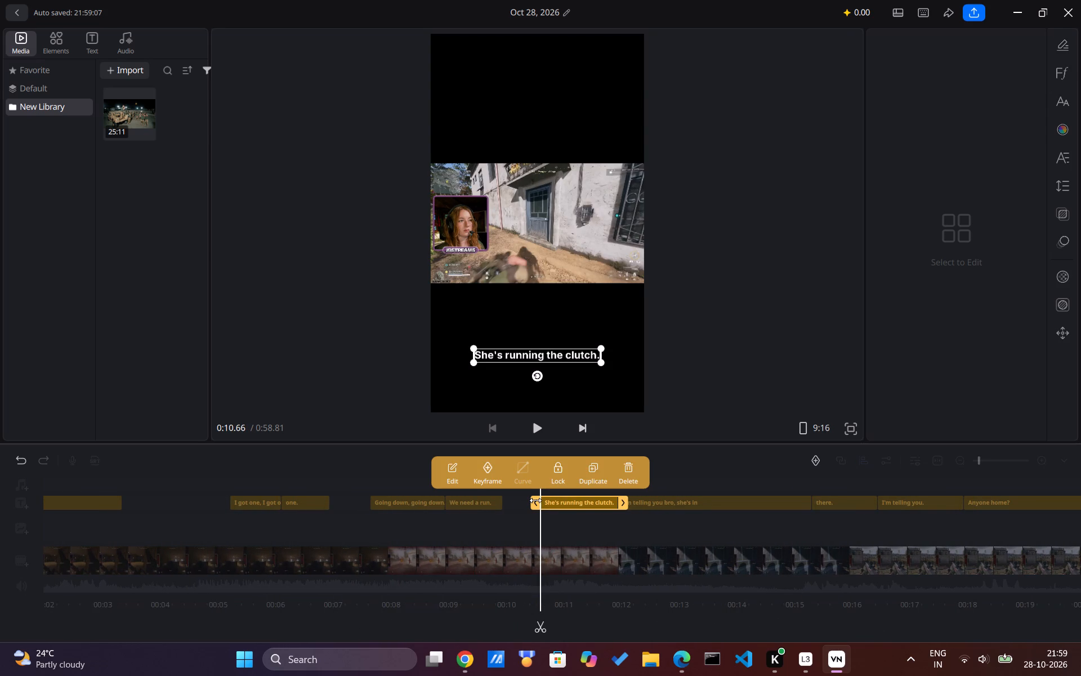
click(522, 519)
Play from just before "She's running the clutch." through "there." in short bursts, checking caption timing against the audio.
scroll(522, 519, right, 1)
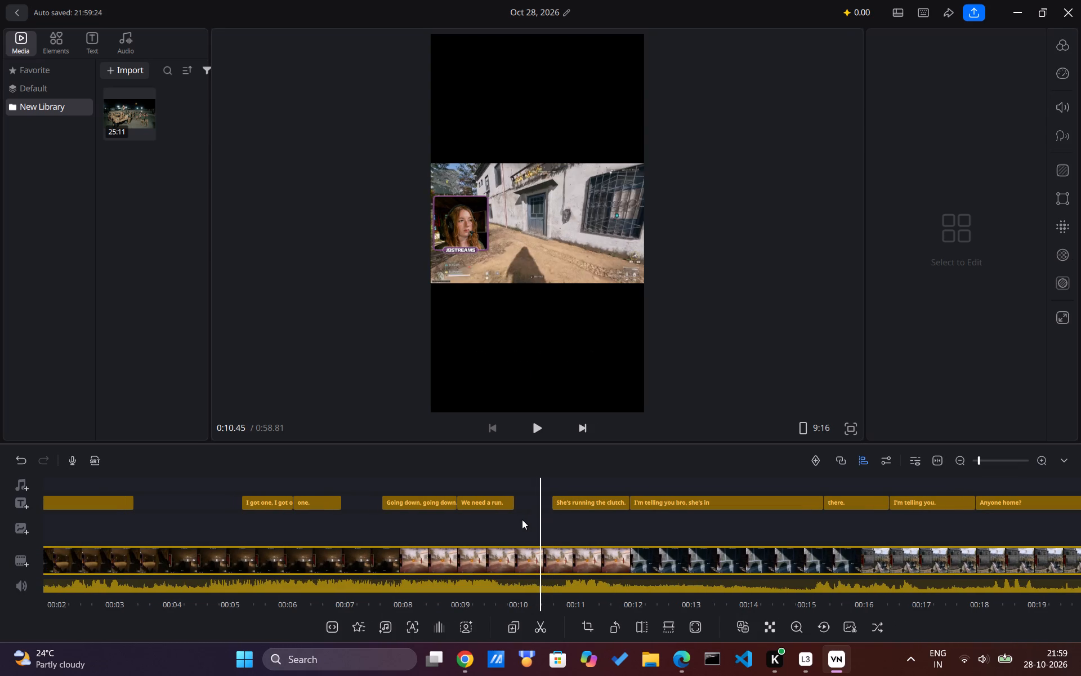
key(space)
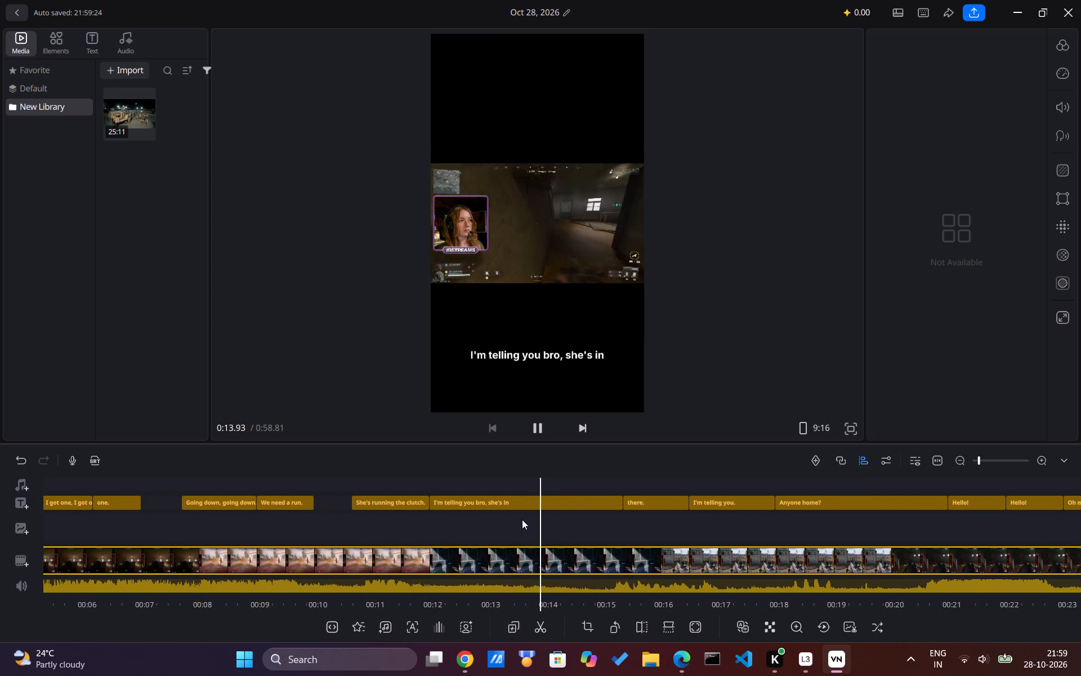
key(space)
key(space)
key(space)
key(space)
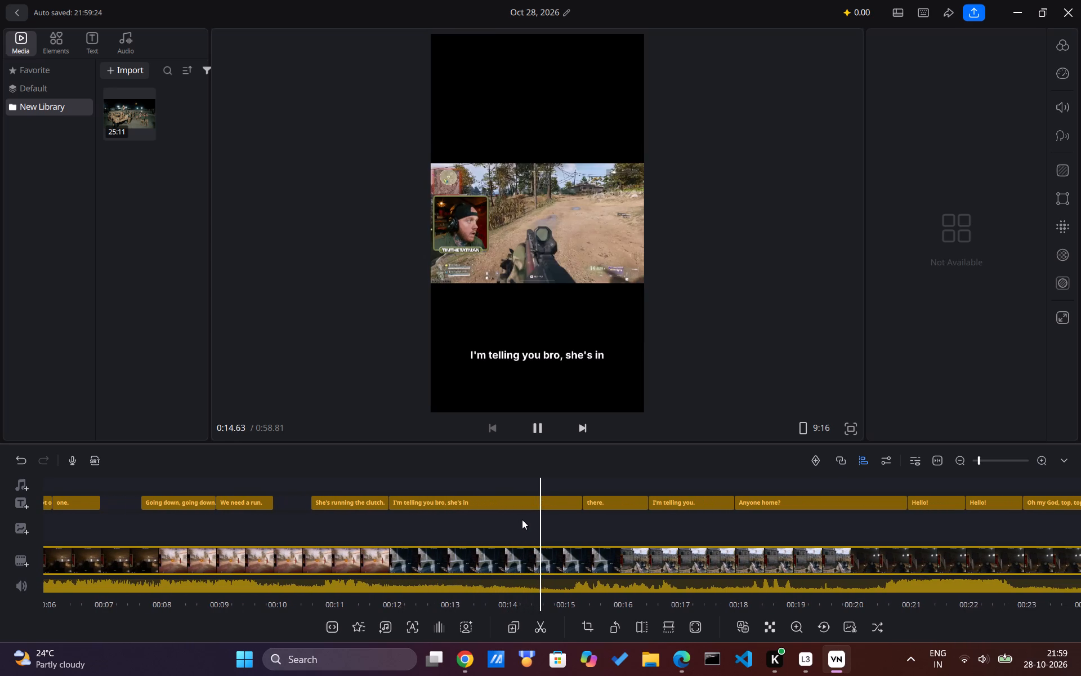
key(space)
key(space)
key(space)
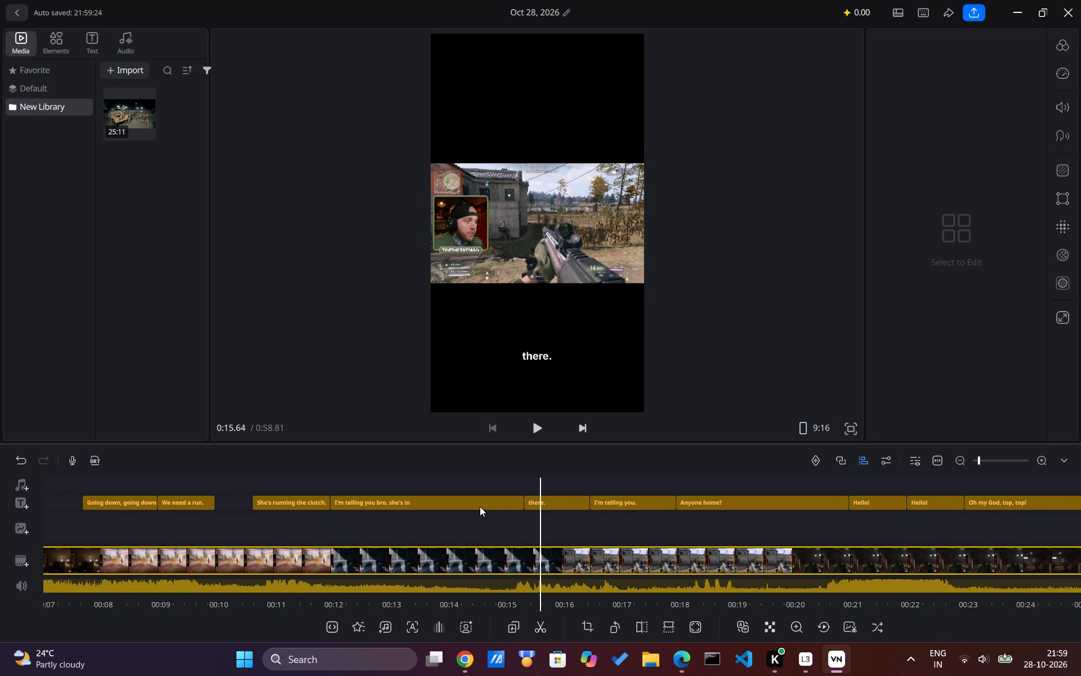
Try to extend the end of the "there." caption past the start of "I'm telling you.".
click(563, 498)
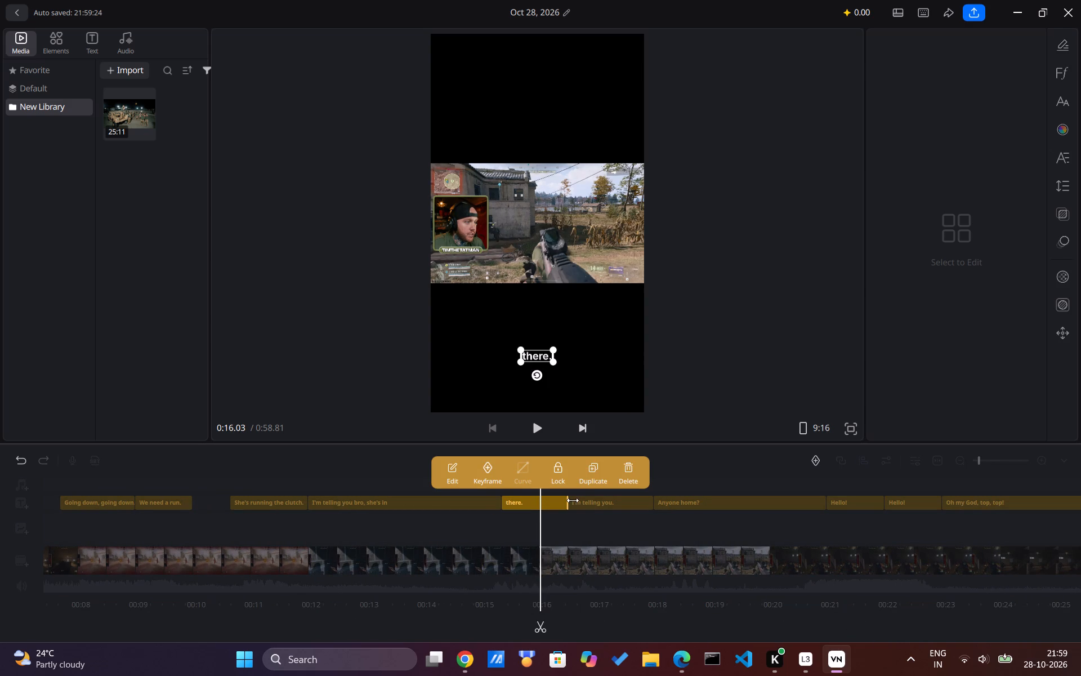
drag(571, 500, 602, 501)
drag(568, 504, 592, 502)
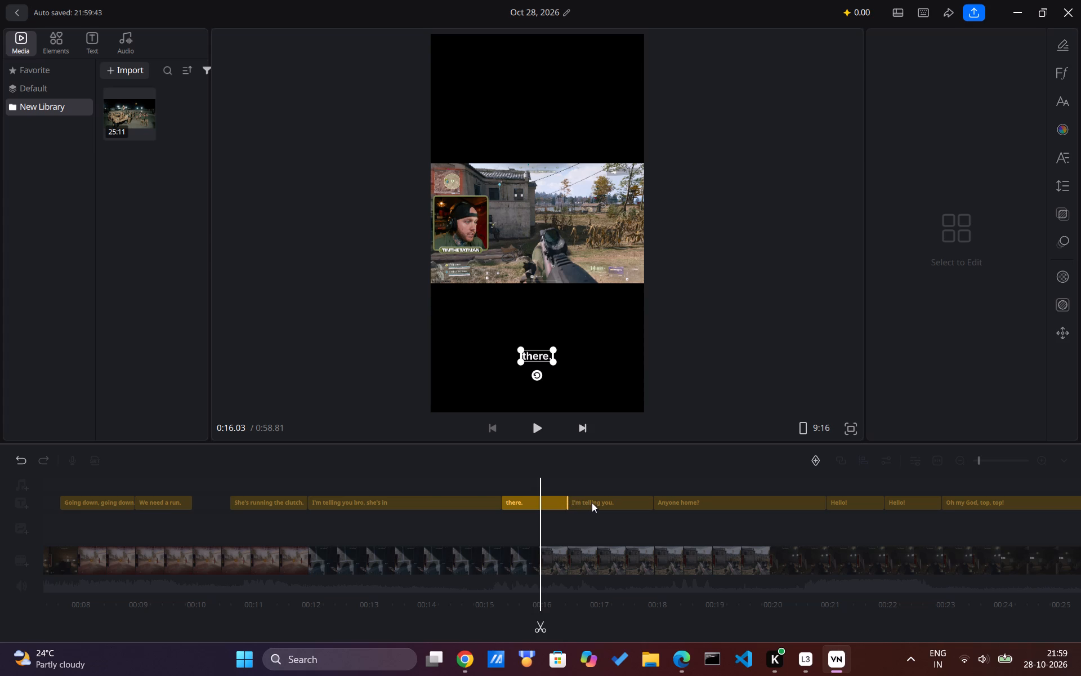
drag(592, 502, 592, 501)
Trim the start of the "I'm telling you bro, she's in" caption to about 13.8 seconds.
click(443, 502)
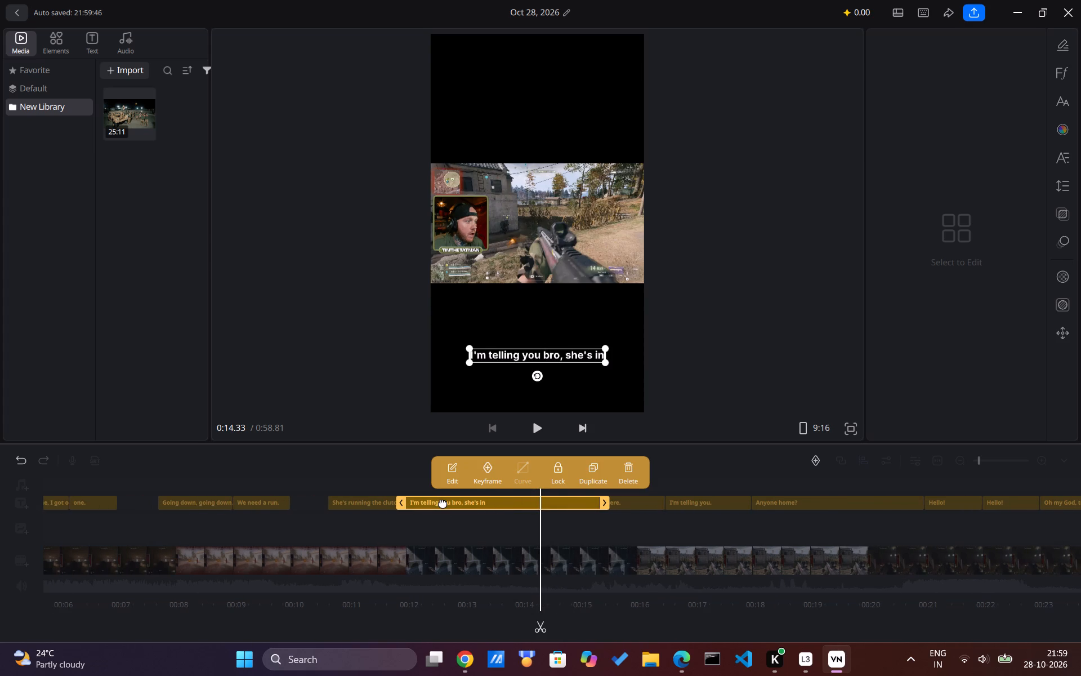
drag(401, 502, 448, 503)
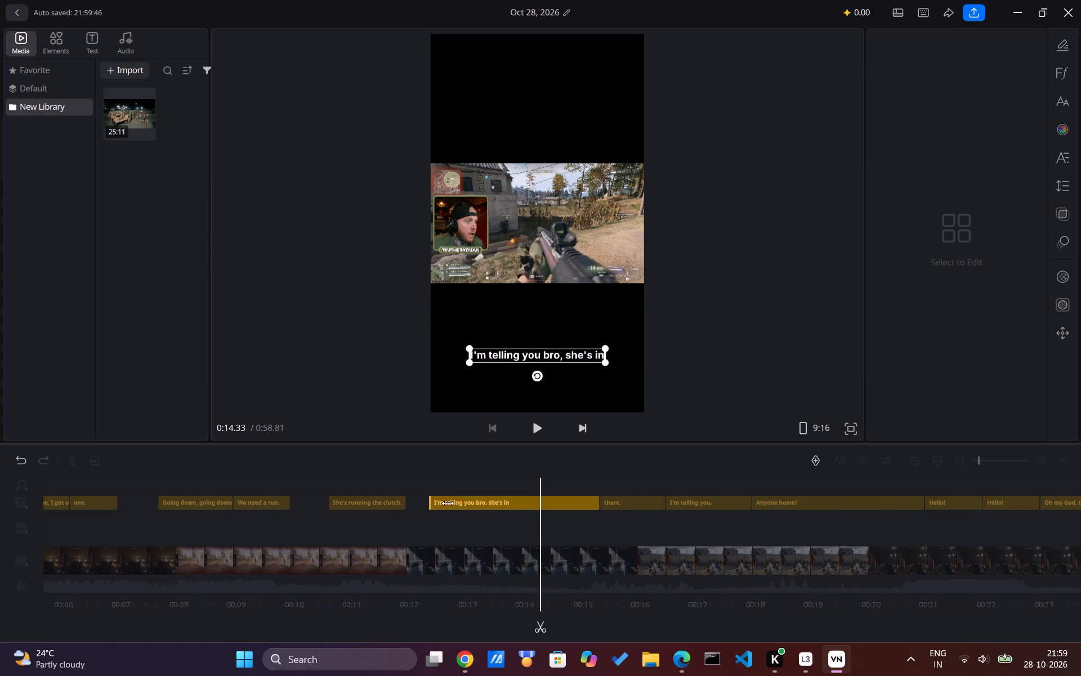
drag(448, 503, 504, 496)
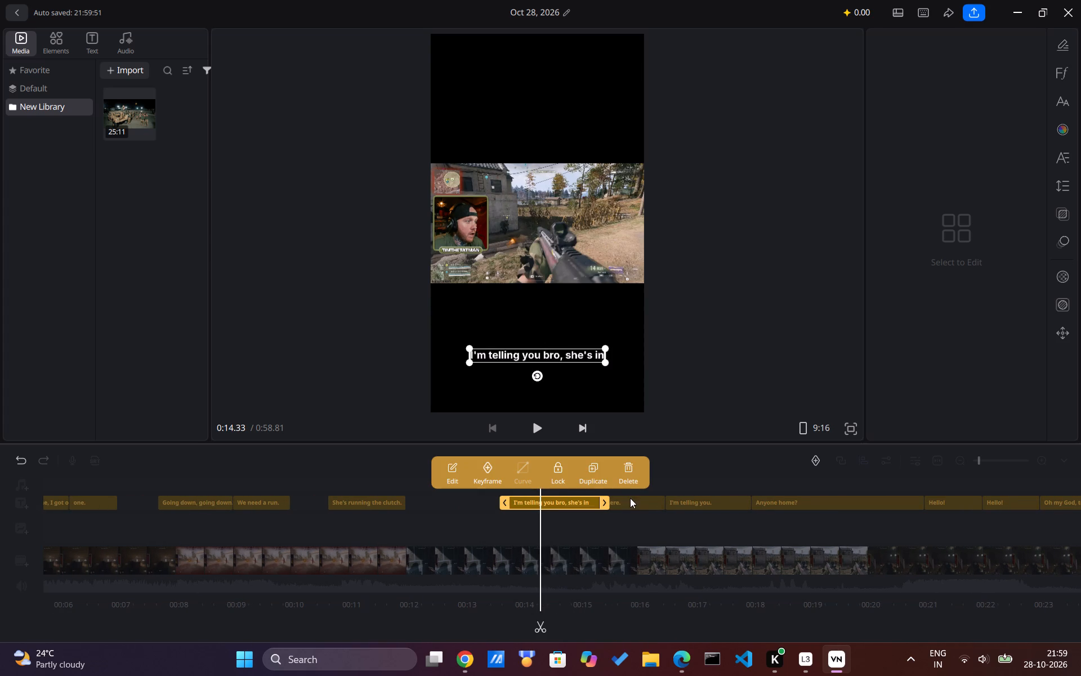
Delete the separate "there." caption that follows "I'm telling you bro, she's in".
click(630, 499)
click(628, 473)
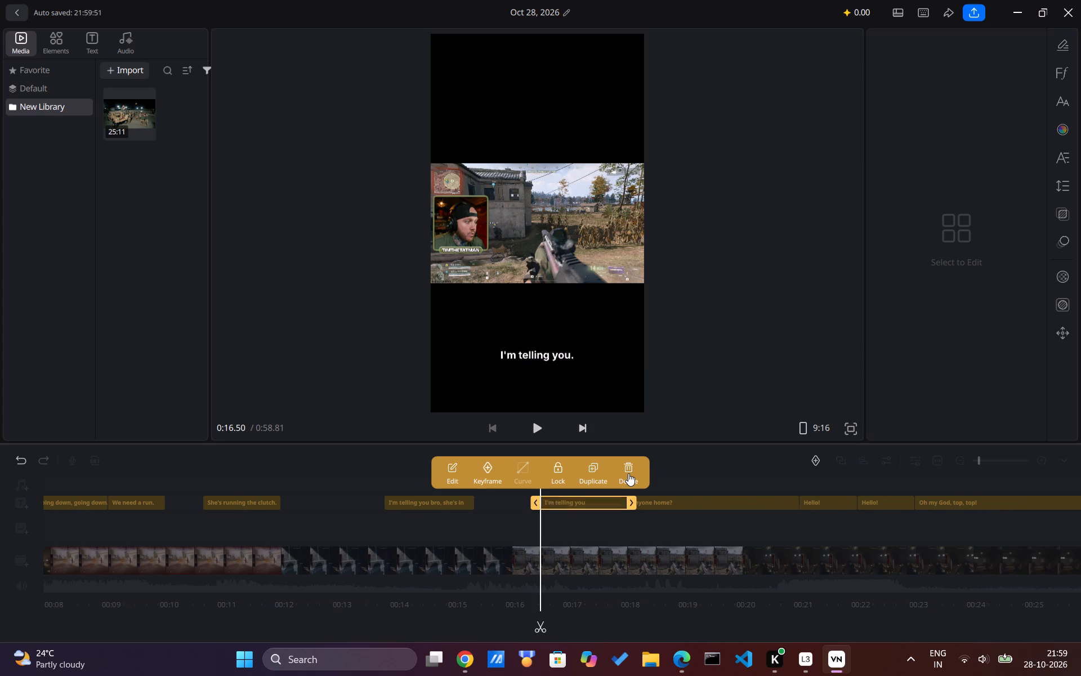
Append "there" to the seventh caption so it reads "I'm telling you bro, she's in there".
click(451, 501)
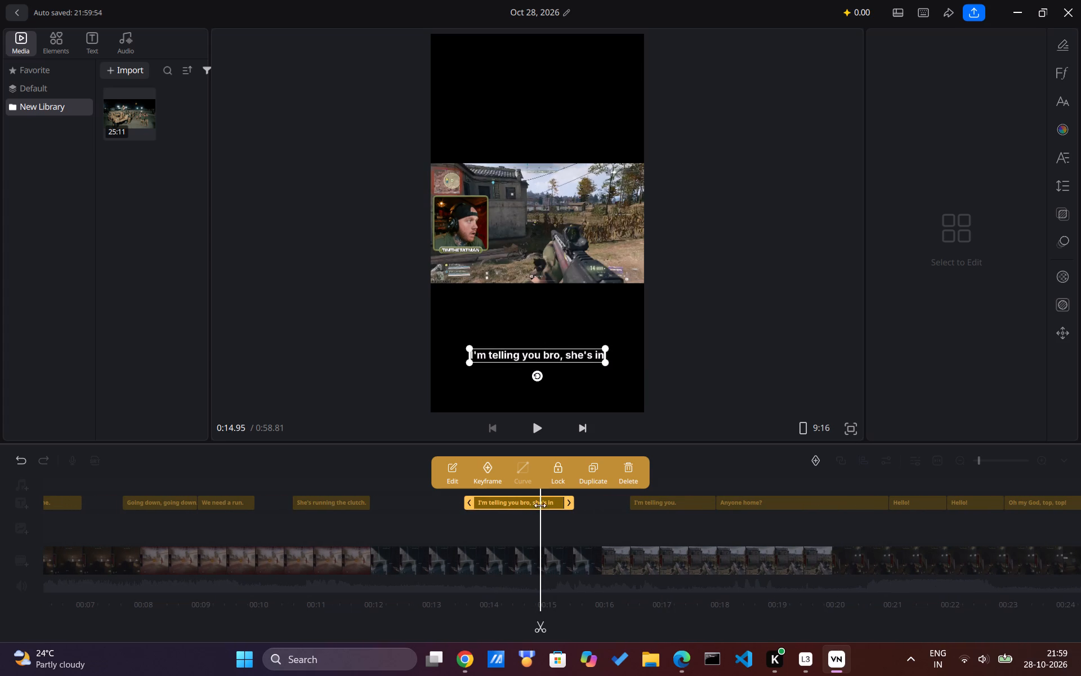
click(558, 504)
click(445, 473)
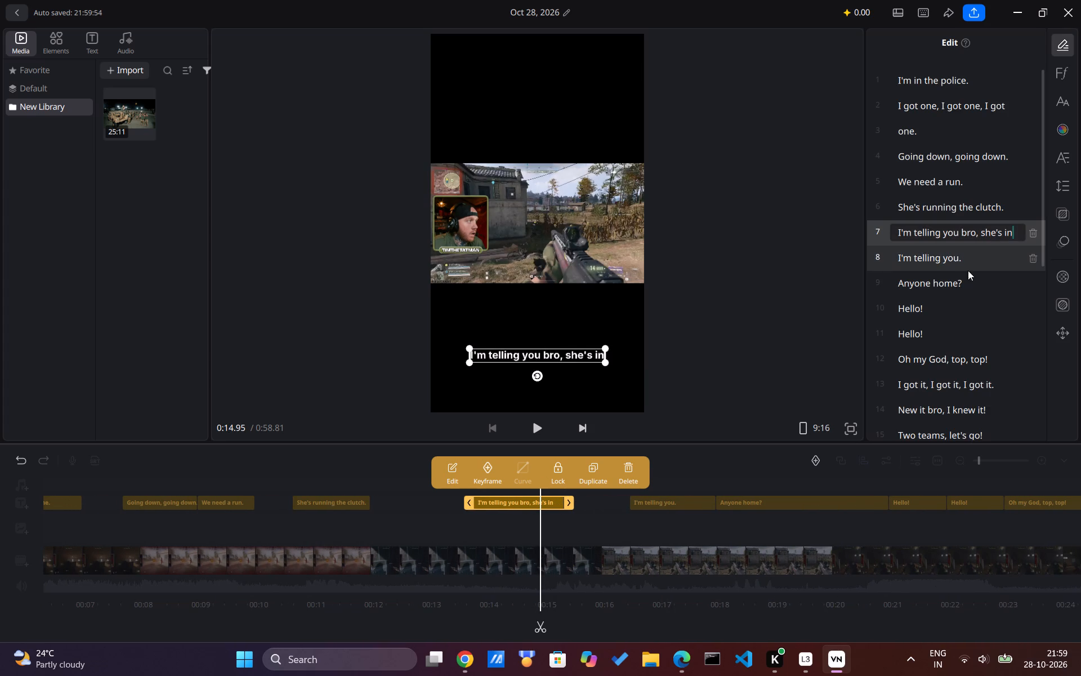
key(space)
text(there)
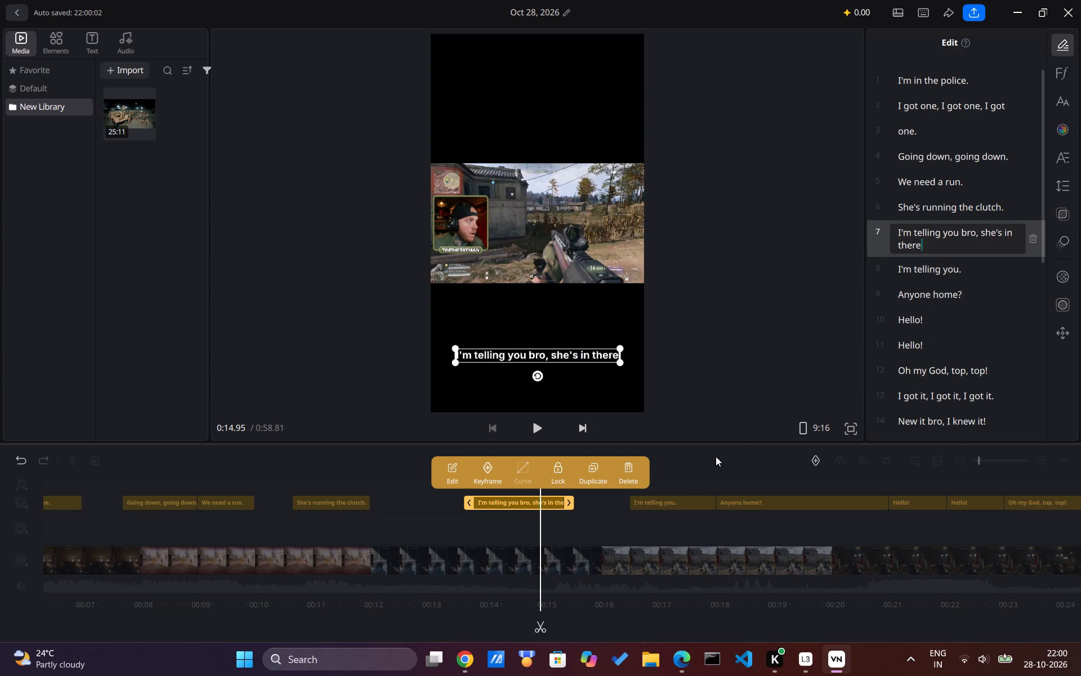
click(593, 527)
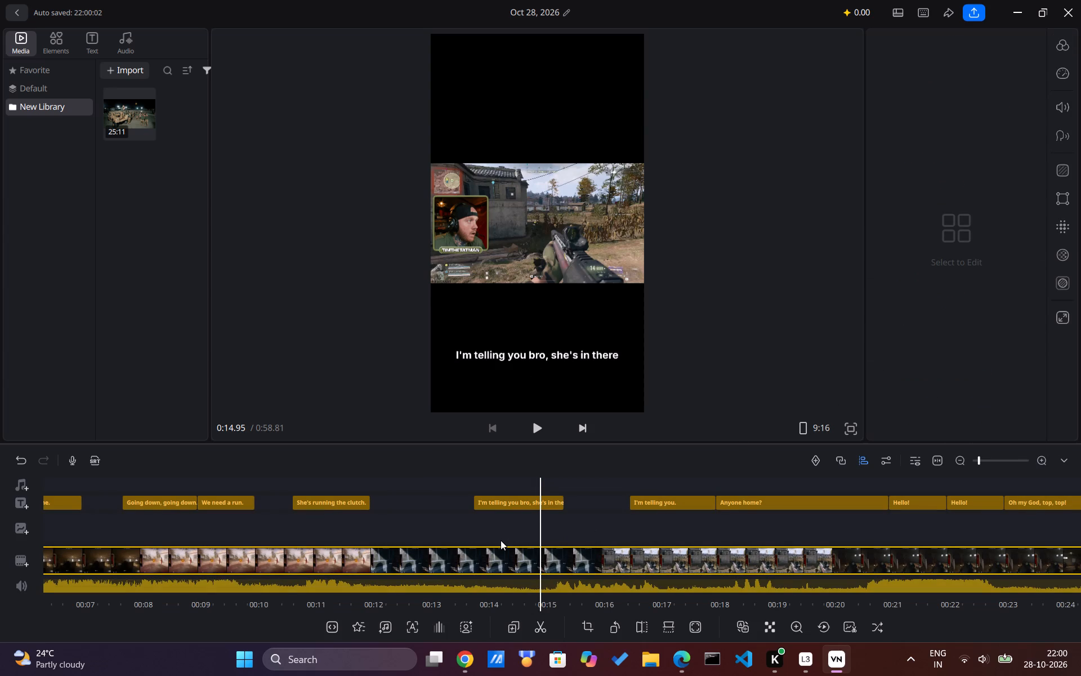
Play the reworded "I'm telling you bro, she's in there" caption into "I'm telling you." and examine their timing and the gap between them.
key(space)
scroll(501, 540, right, 2)
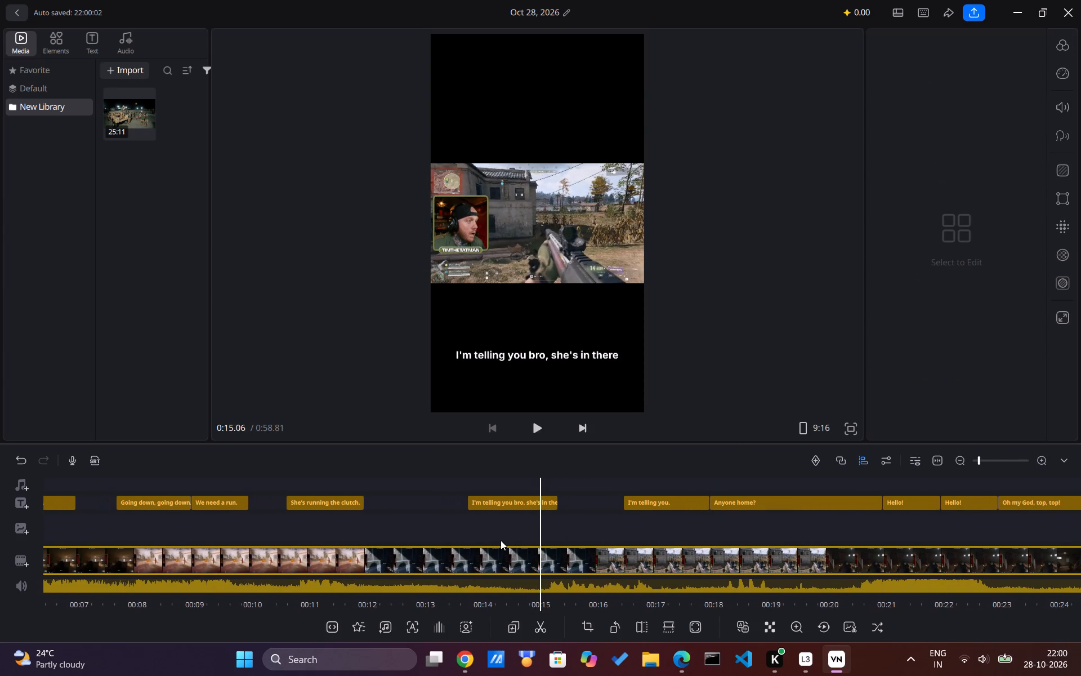
scroll(501, 540, right, 2)
key(space)
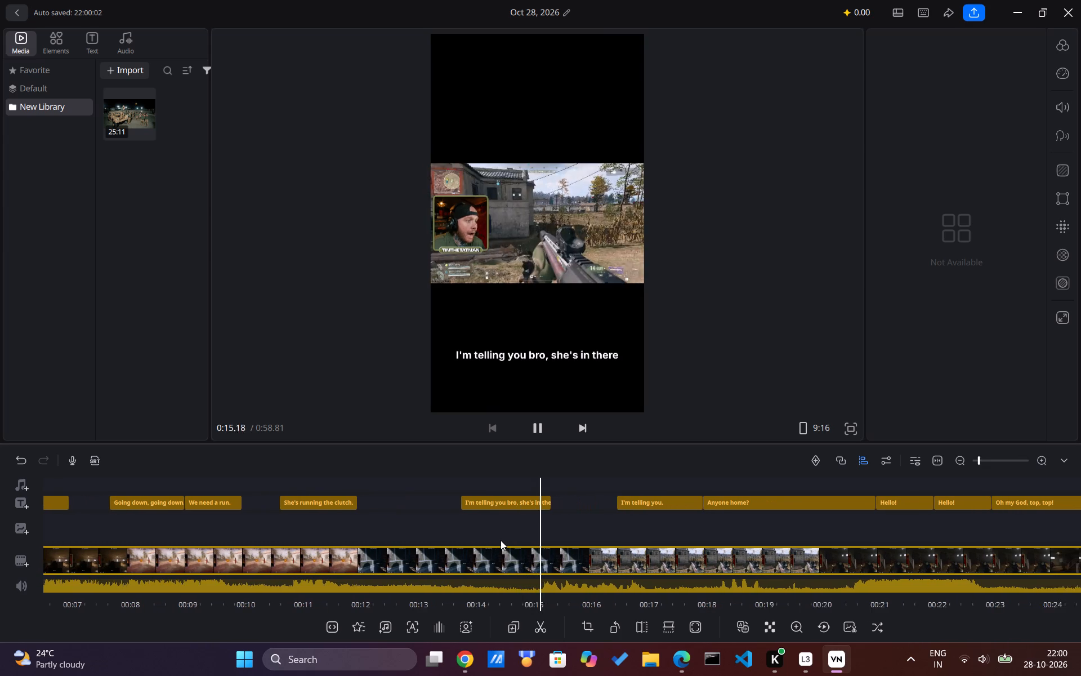
key(space)
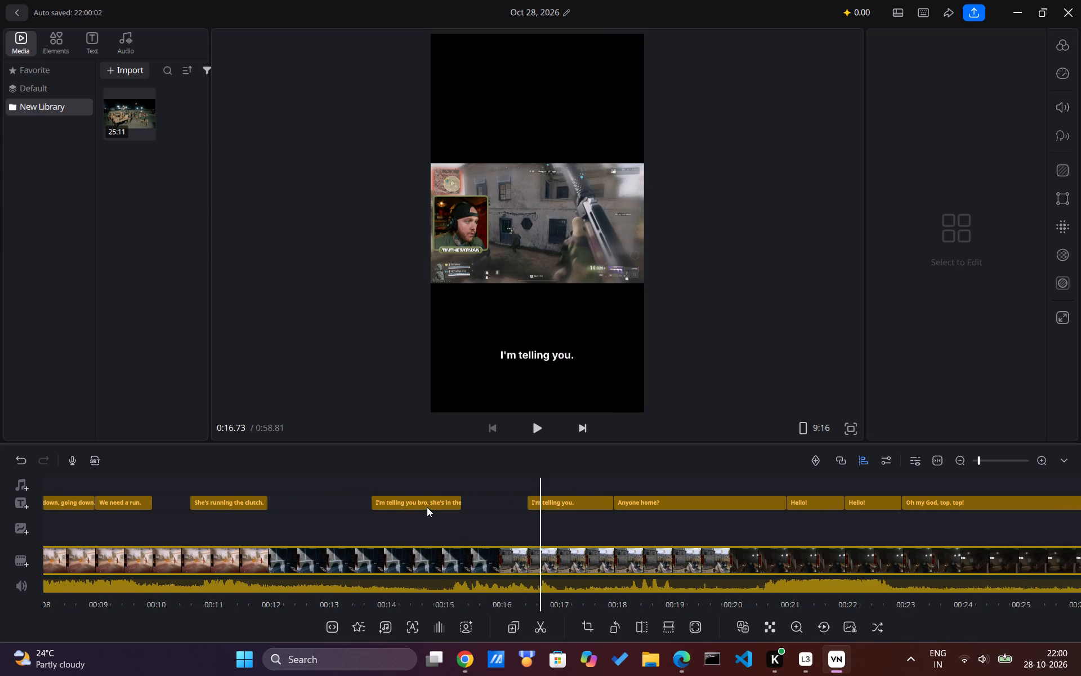
ctrl+scroll(427, 507, up, 3)
scroll(342, 532, right, 1)
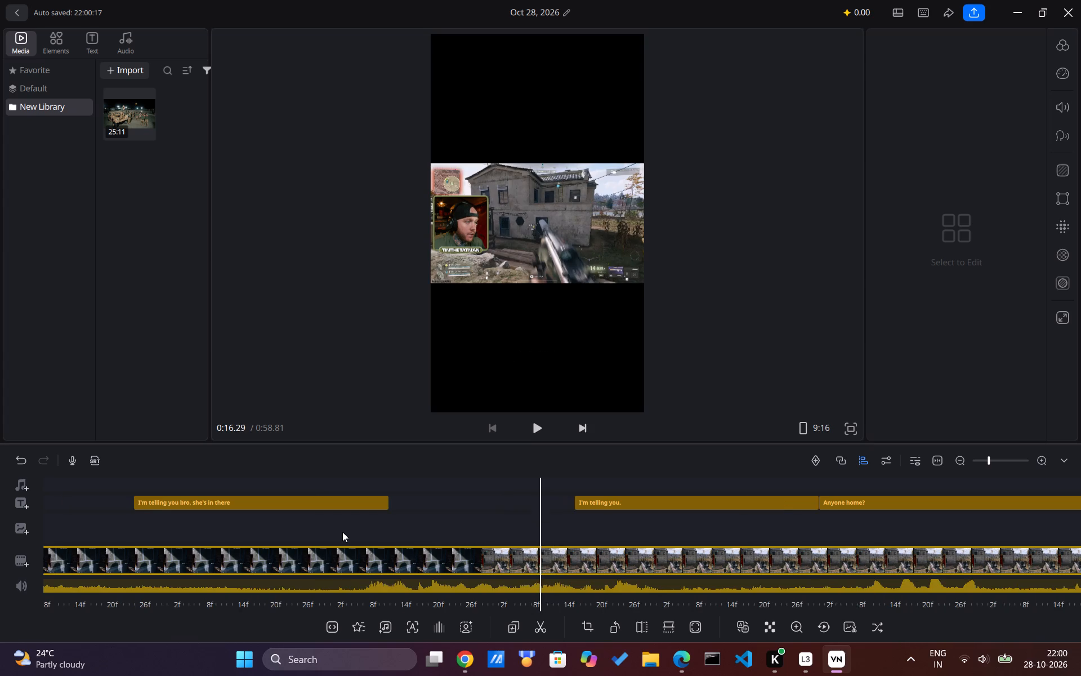
scroll(342, 532, right, 1)
ctrl+scroll(342, 532, down, 3)
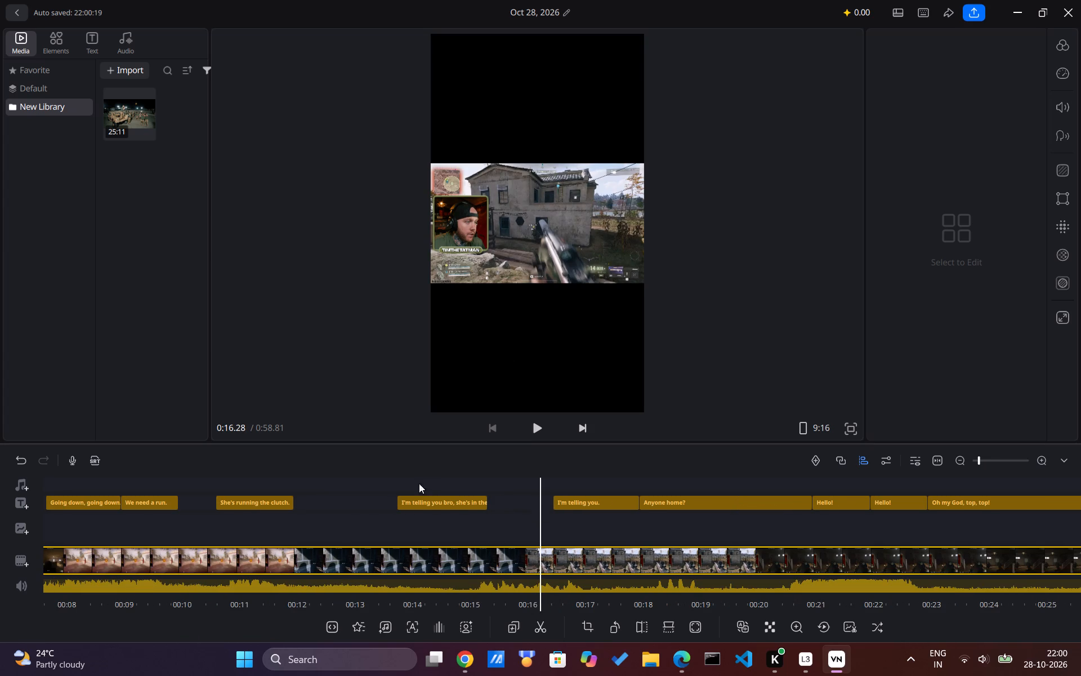
Extend "I'm telling you bro, she's in there" to meet the "I'm telling you." caption and trim its start to 14.41 seconds.
double_click(447, 500)
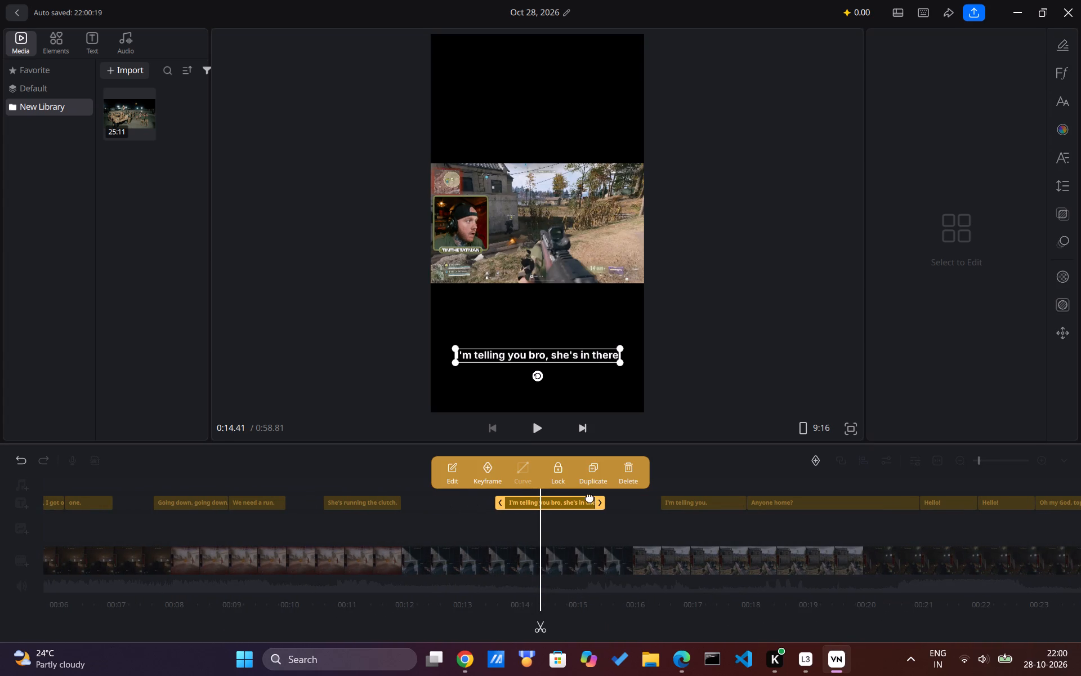
drag(603, 502, 665, 503)
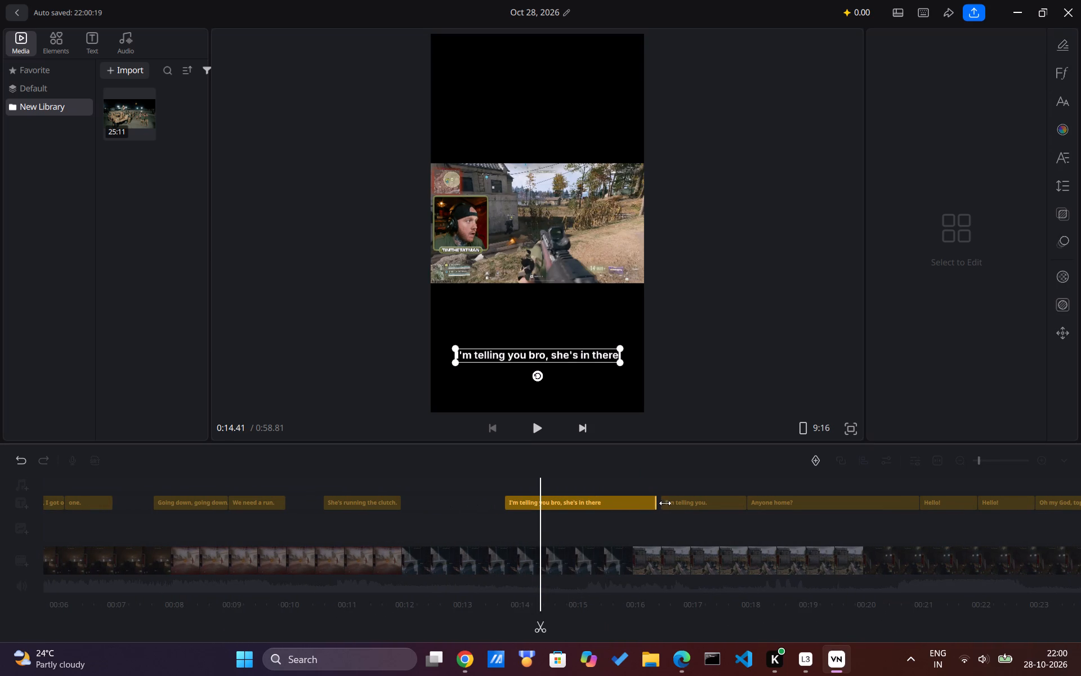
drag(665, 503, 668, 503)
drag(495, 504, 532, 504)
click(513, 517)
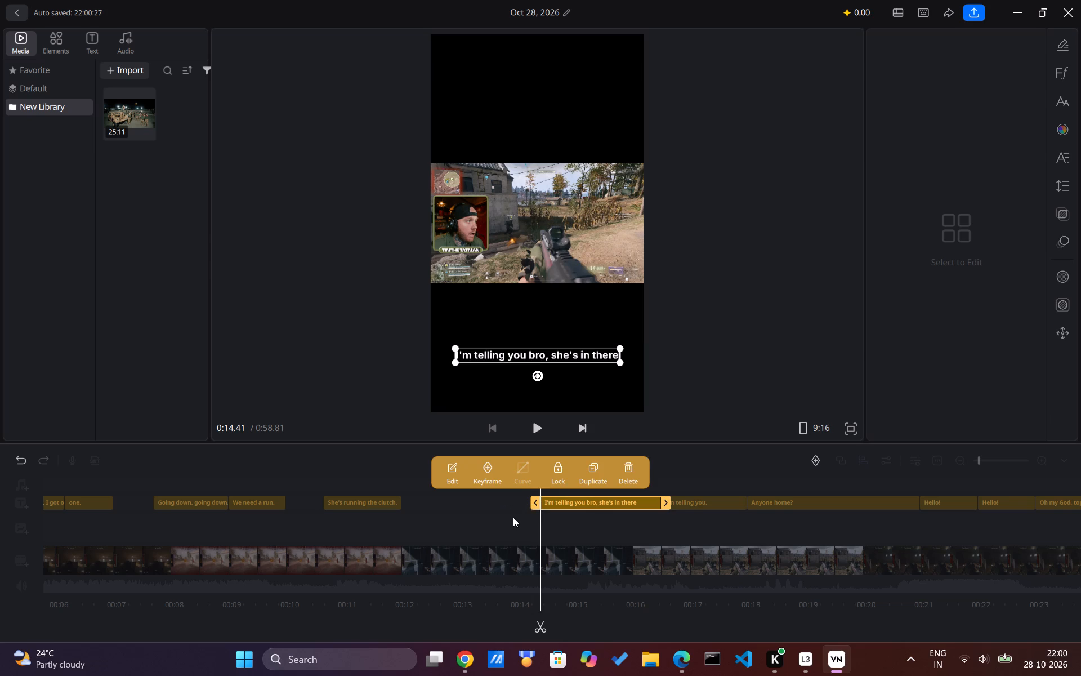
Replay "I'm telling you bro, she's in there" and fine-trim the caption's start to about 15.0 seconds.
scroll(513, 517, right, 1)
key(space)
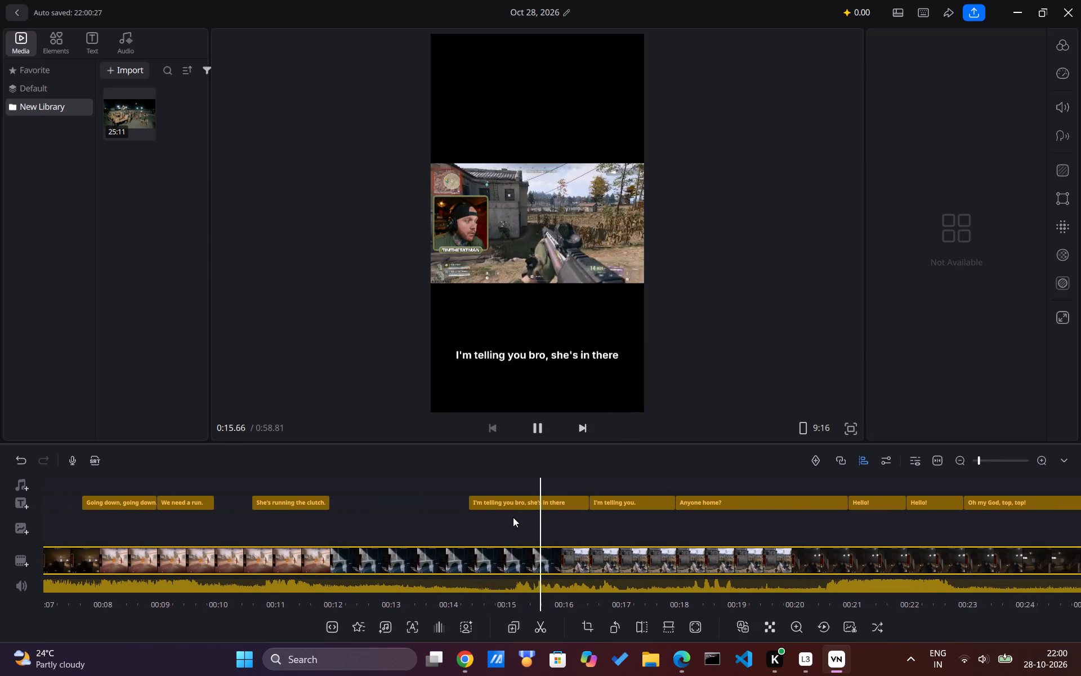
key(space)
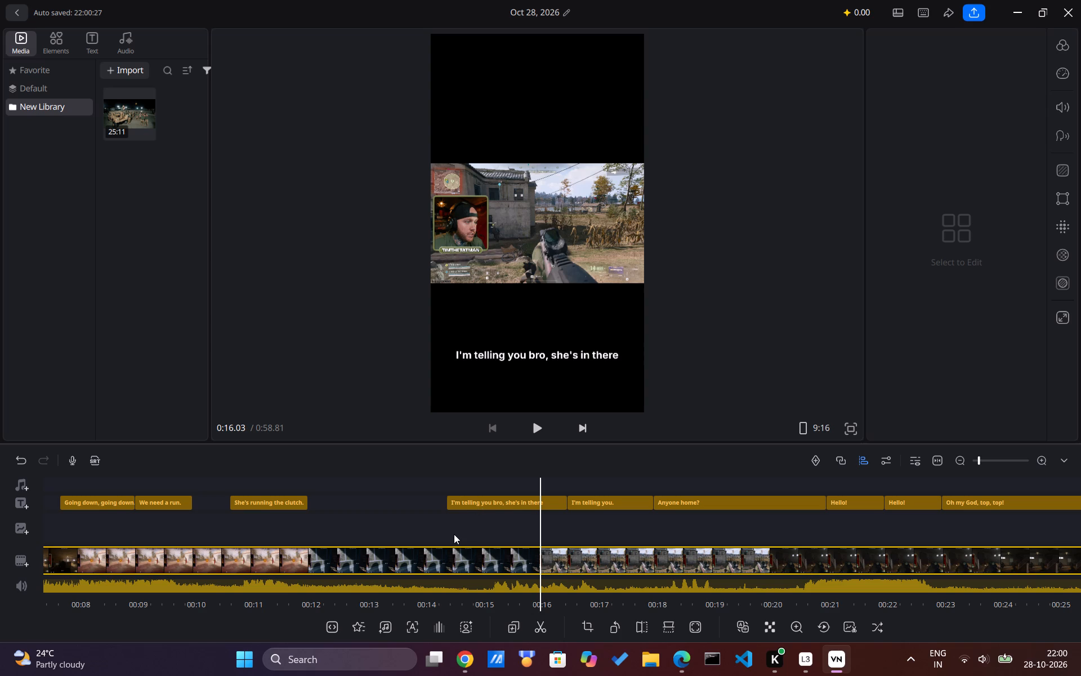
double_click(485, 503)
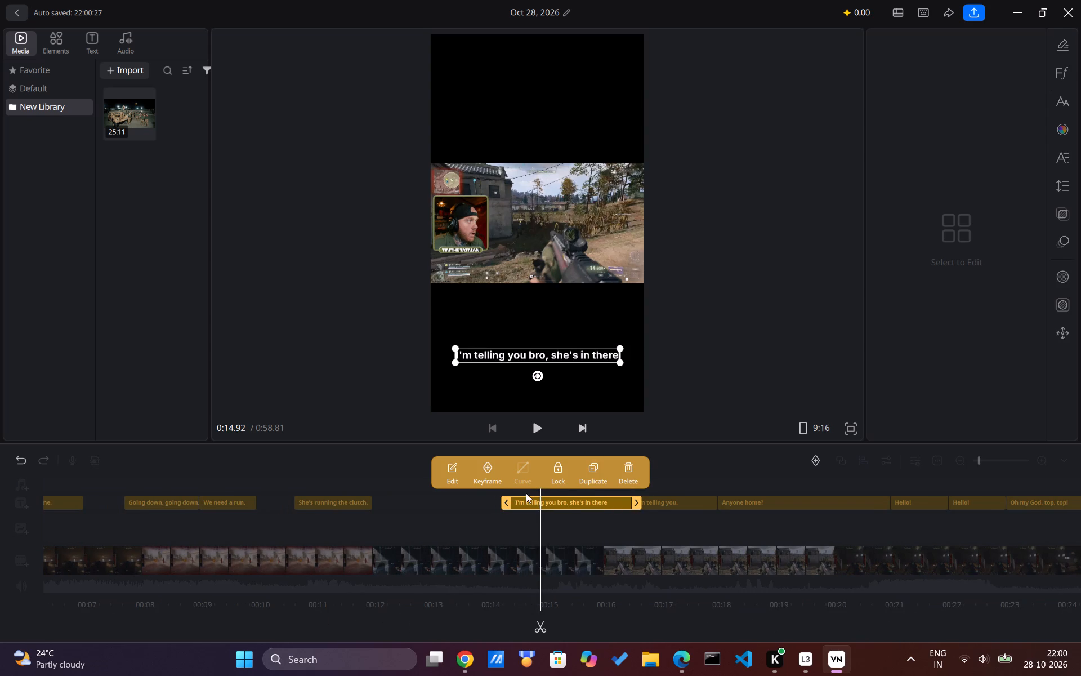
drag(506, 497, 539, 498)
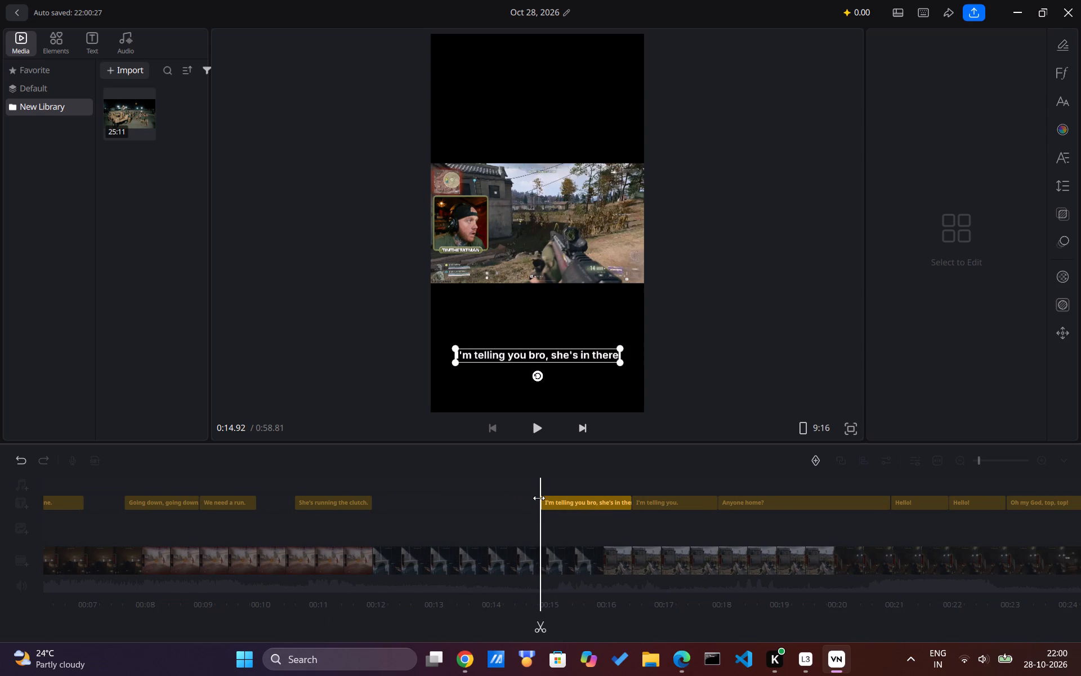
drag(539, 498, 541, 498)
click(501, 542)
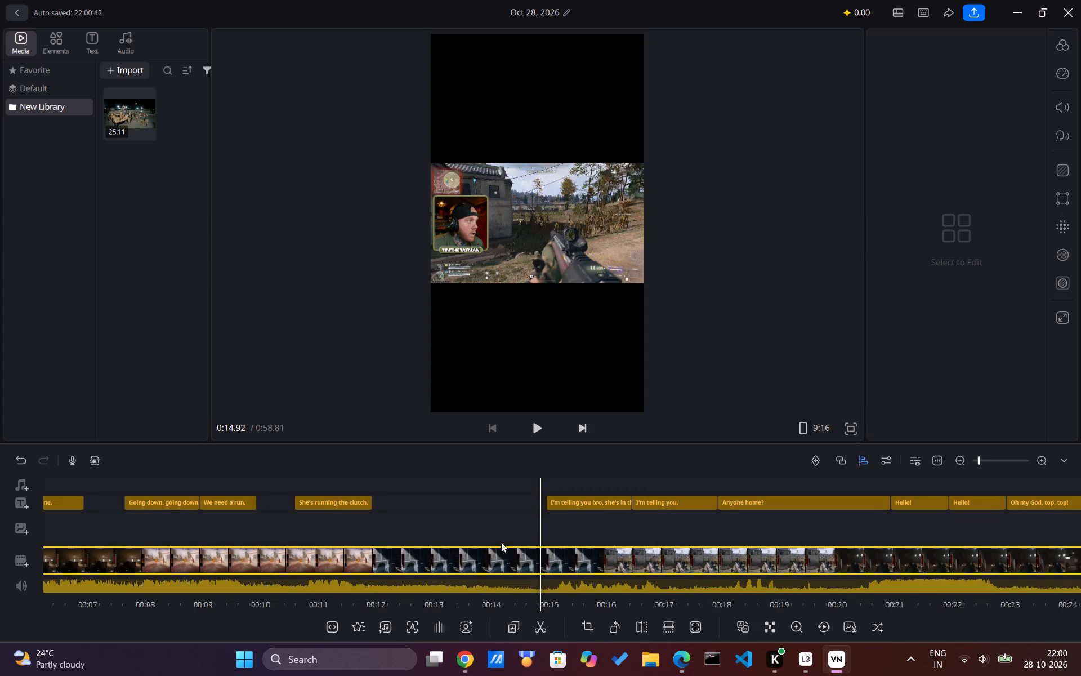
Play from "I'm telling you bro, she's in there" through the first "Hello!" caption, checking timing against the audio.
scroll(501, 542, right, 1)
key(space)
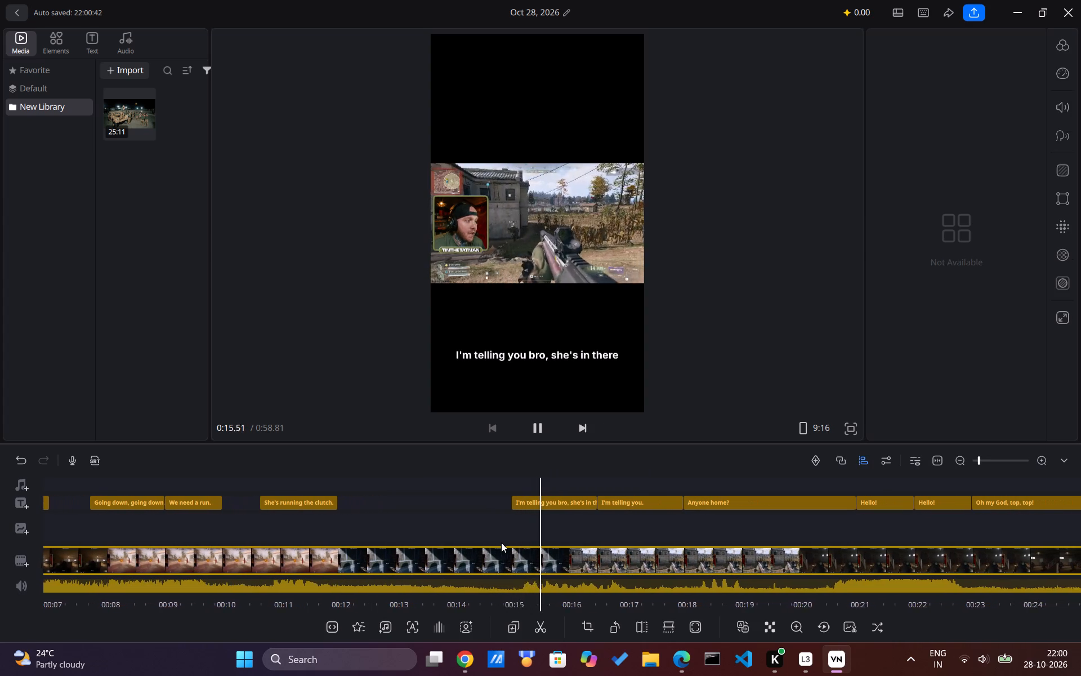
key(space)
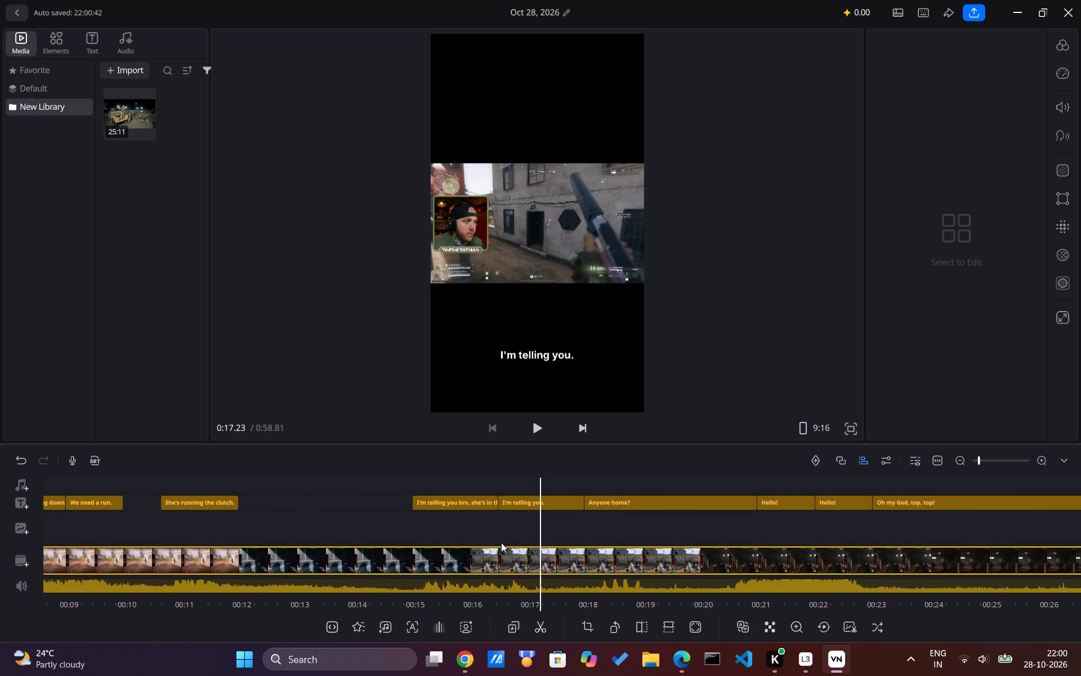
key(space)
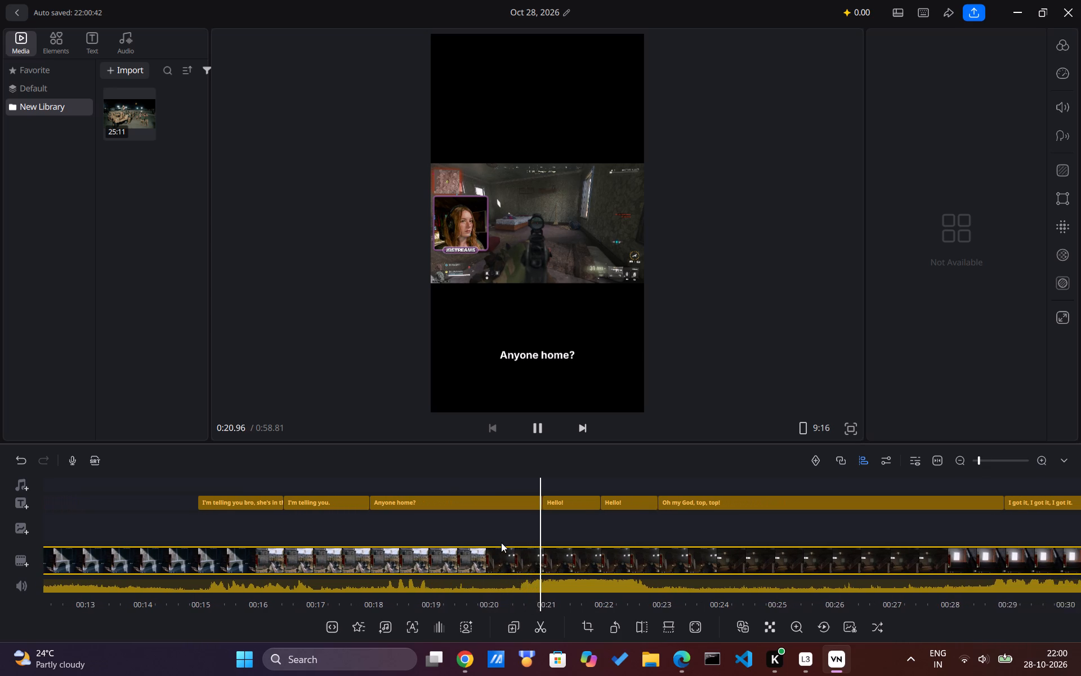
key(space)
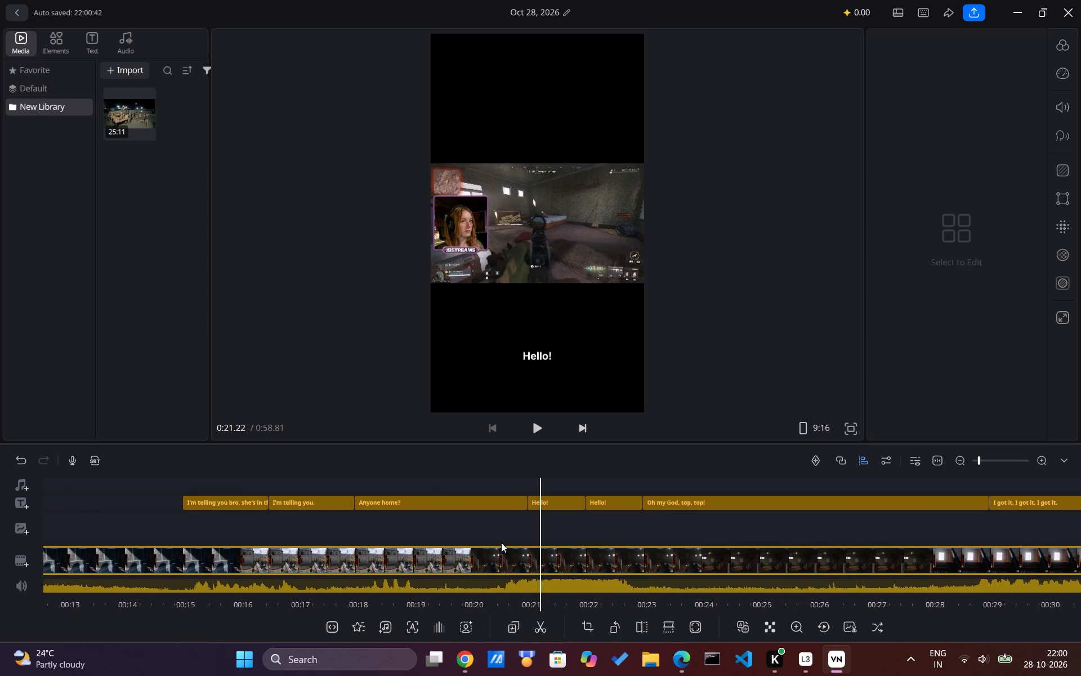
Trim the start of the "Anyone home?" caption to about 20.3 seconds, replaying it to check against the audio.
click(416, 496)
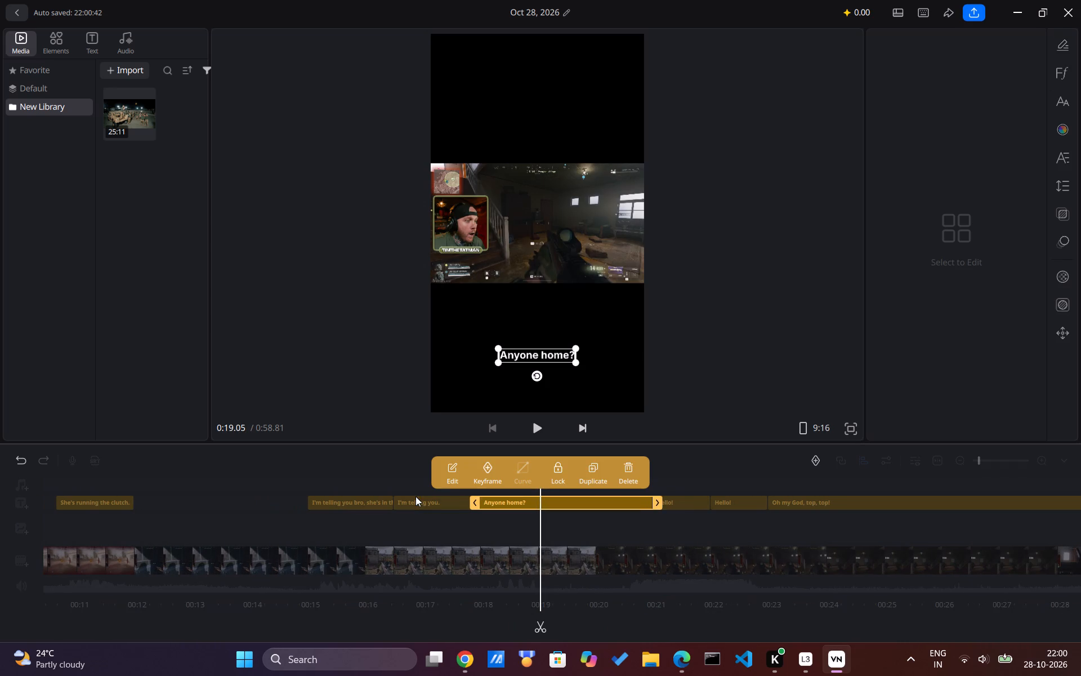
drag(477, 506, 551, 506)
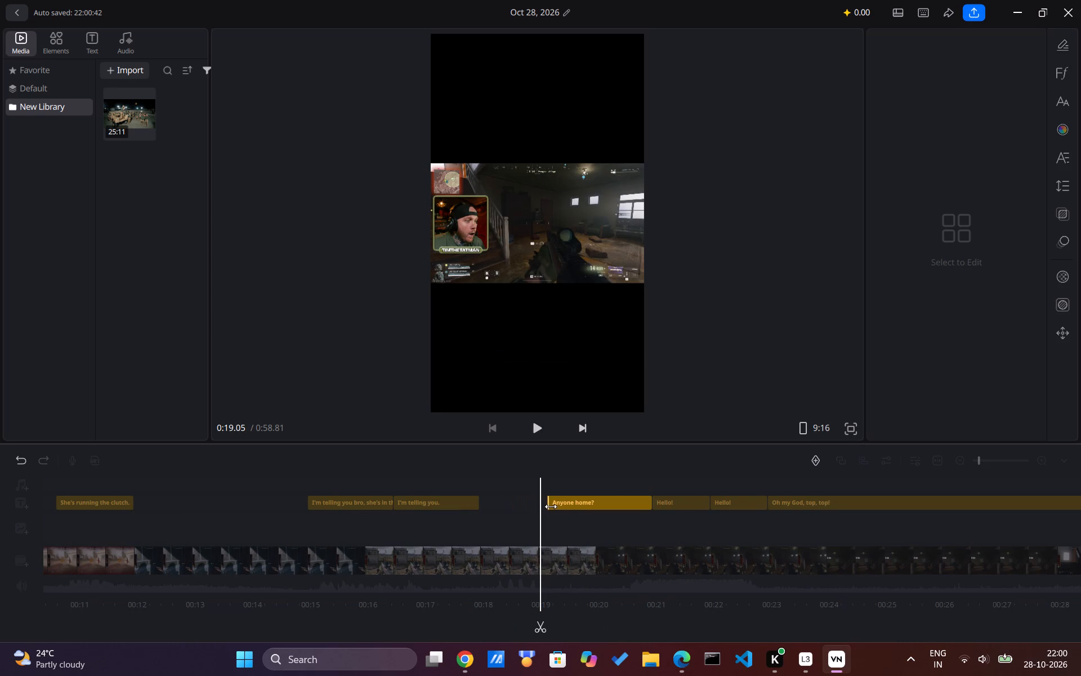
drag(551, 506, 573, 506)
click(559, 530)
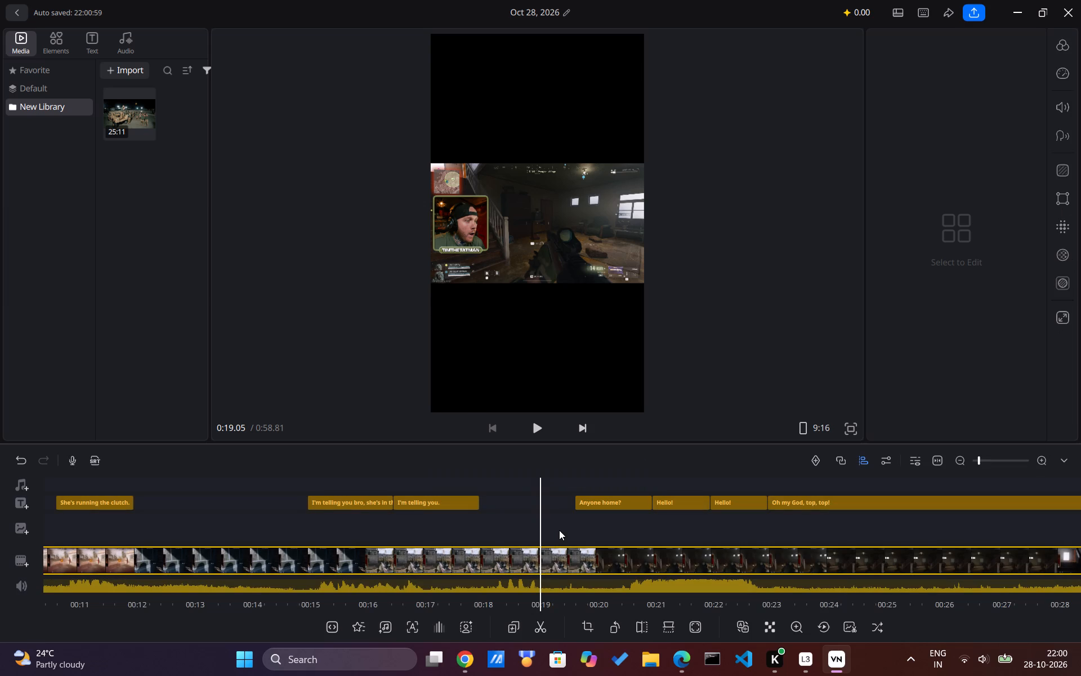
key(space)
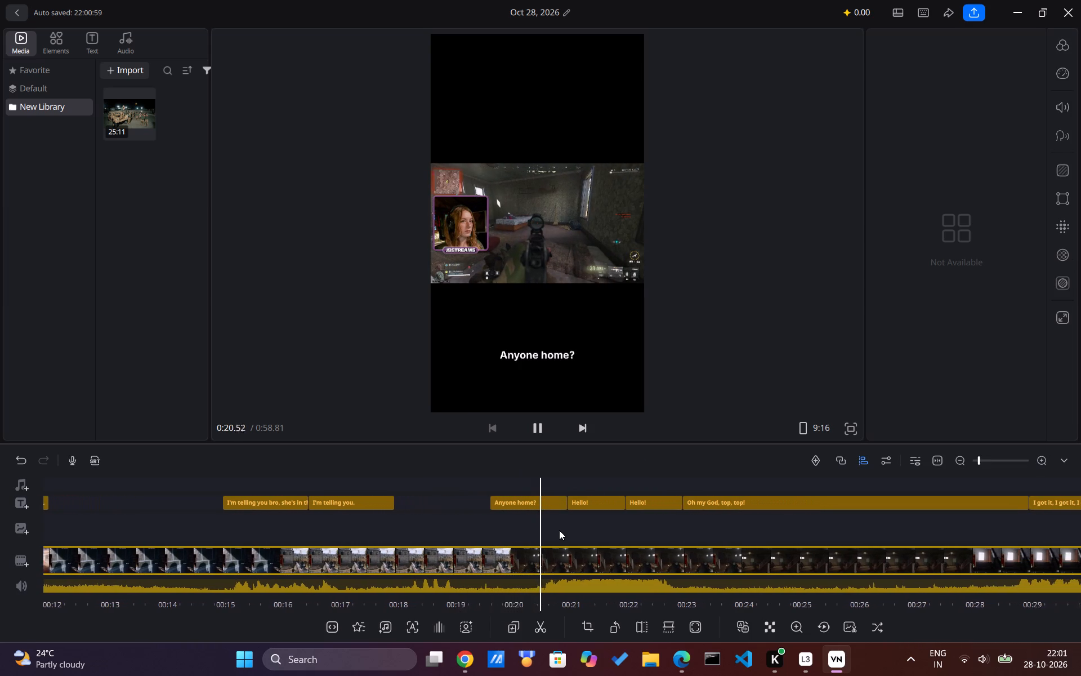
key(space)
click(488, 506)
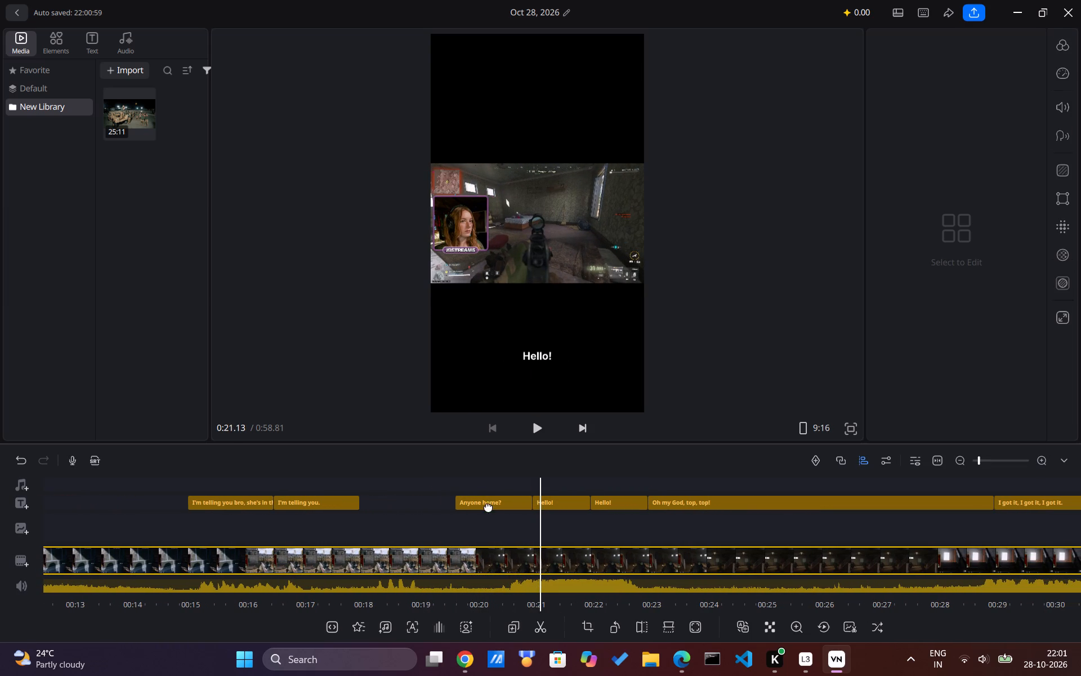
drag(502, 505, 533, 505)
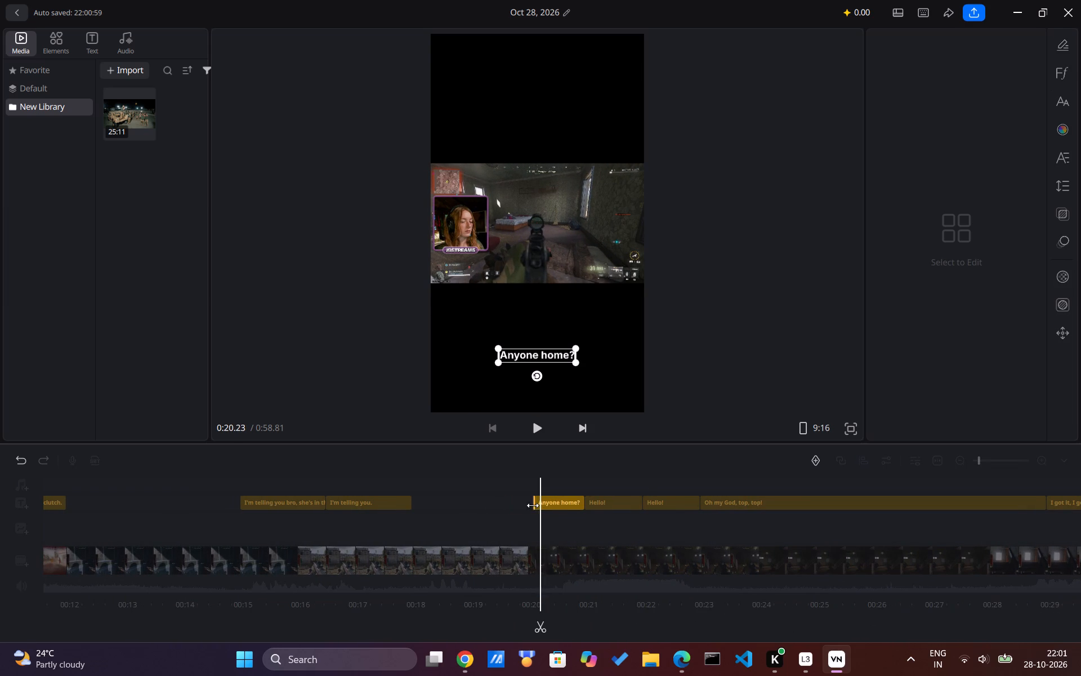
drag(533, 505, 539, 505)
click(607, 537)
Play on into the "Oh my God, top, top!" caption and trim its start to about 26.9 seconds.
key(space)
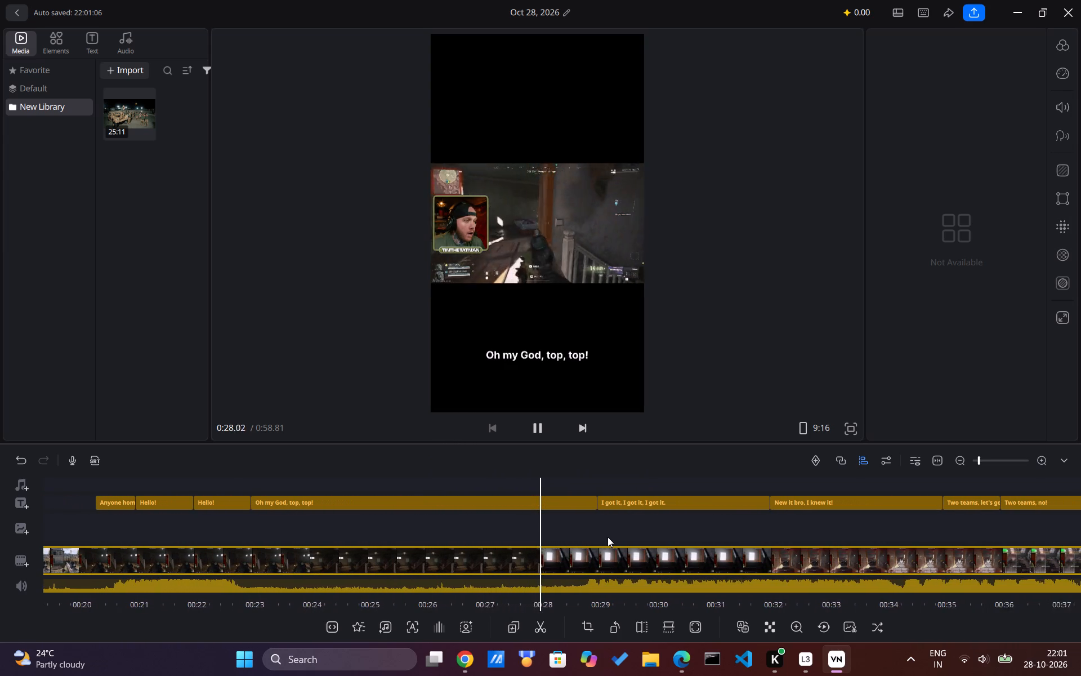
key(space)
key(space)
key(space)
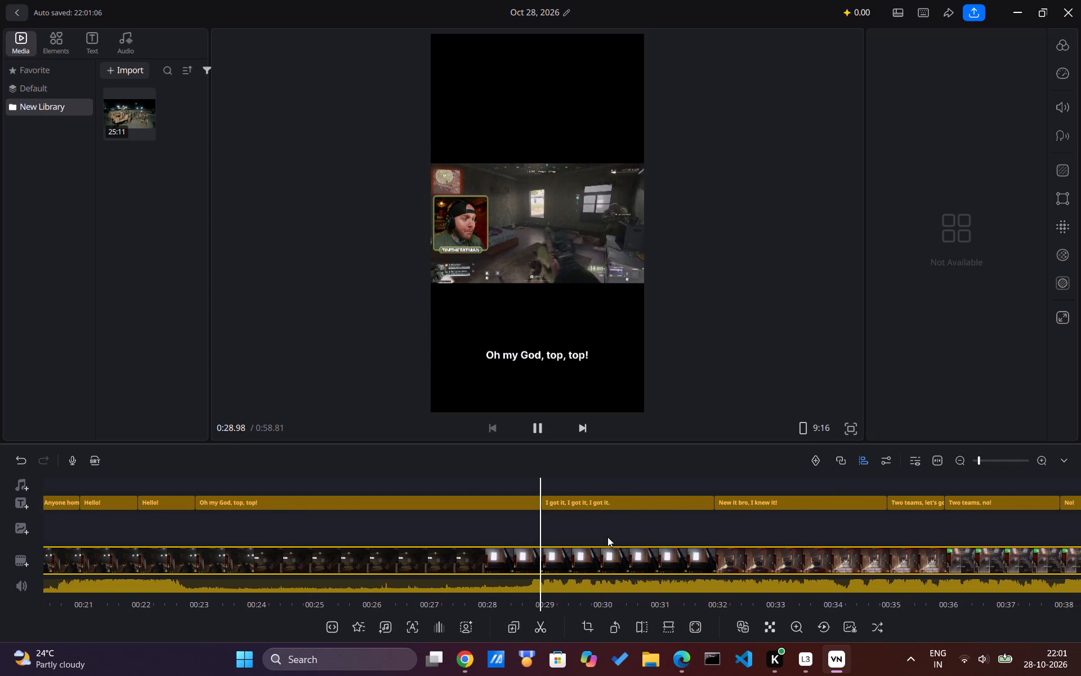
click(412, 506)
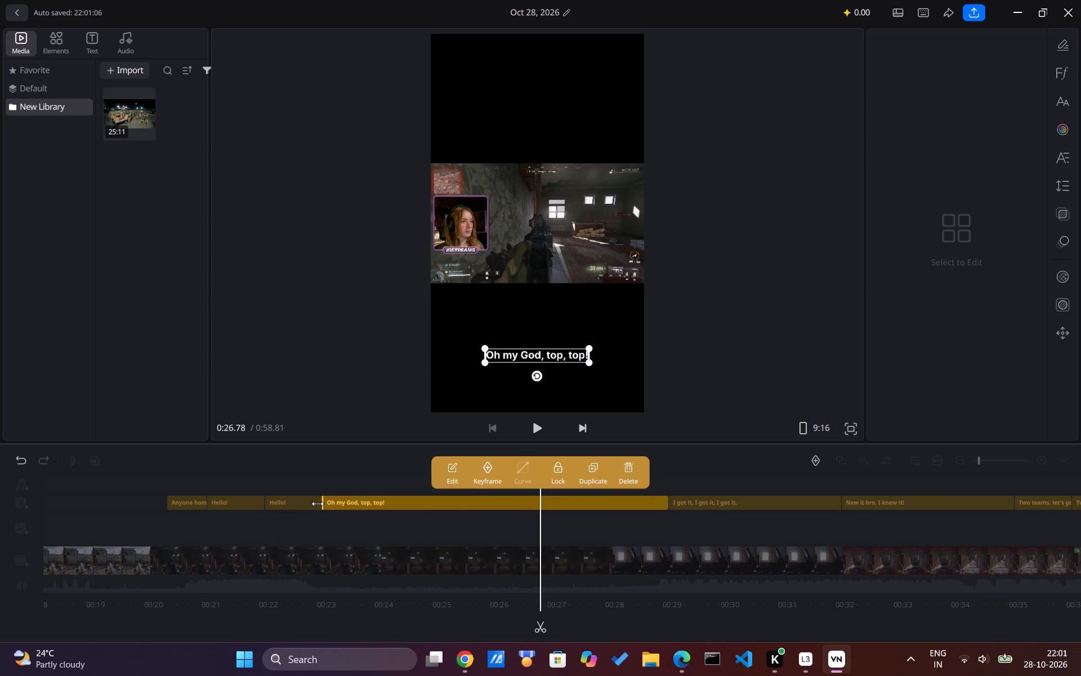
drag(318, 504, 543, 509)
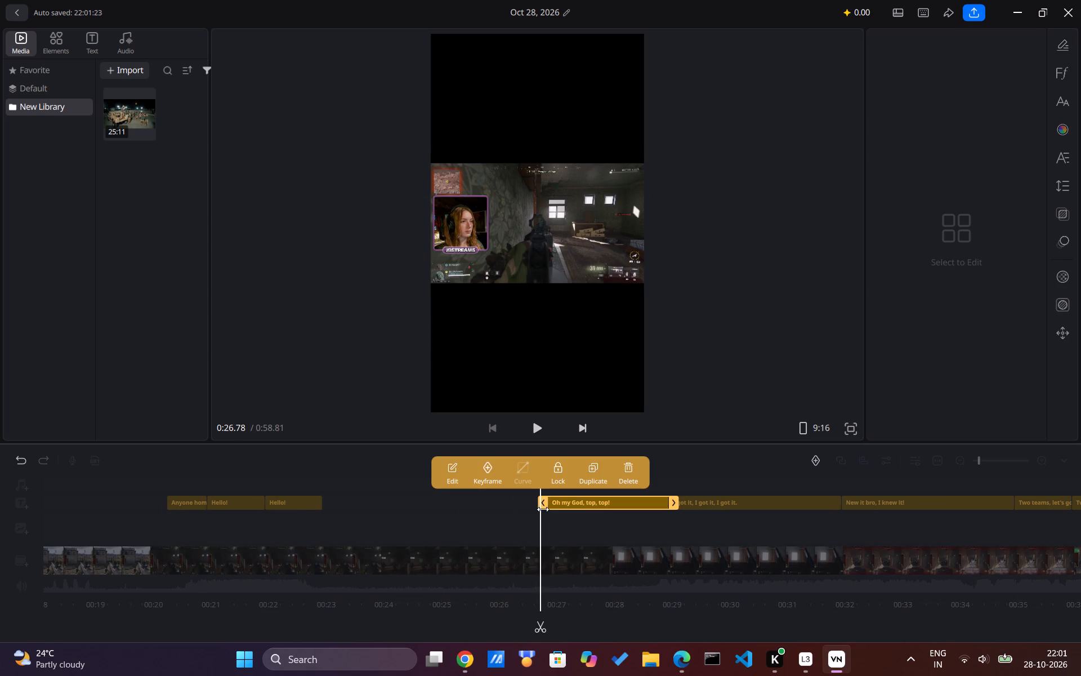
click(712, 517)
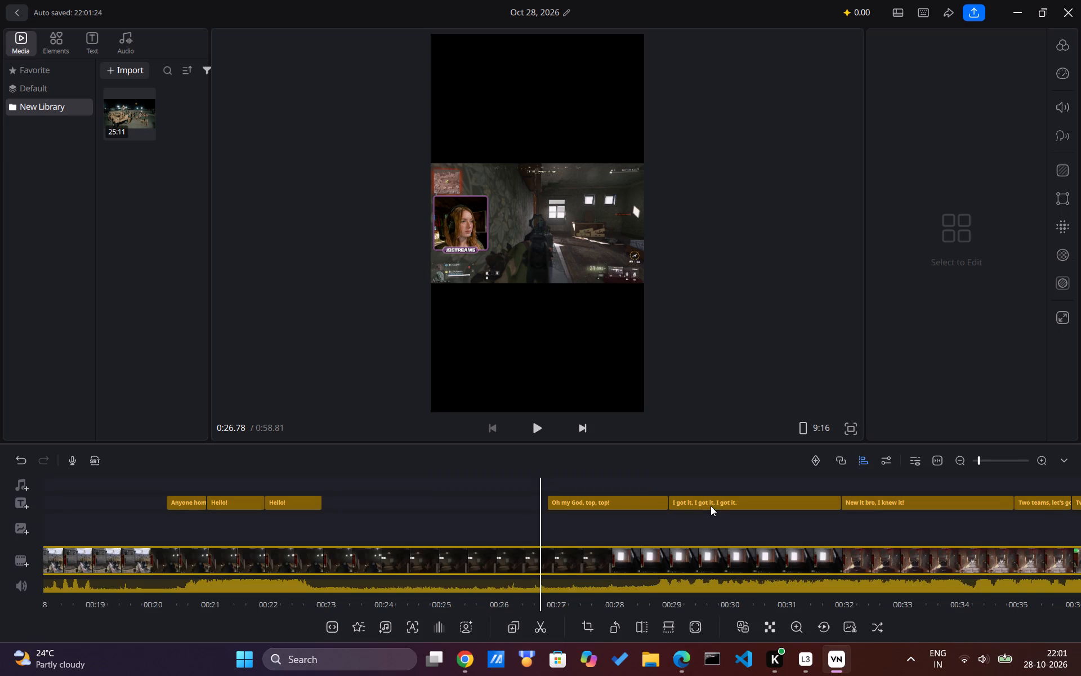
Trim the start of "I got it, I got it, I got it." to about 29.2 seconds and extend "Oh my God, top, top!" to meet it.
click(711, 506)
drag(495, 499, 504, 499)
click(485, 504)
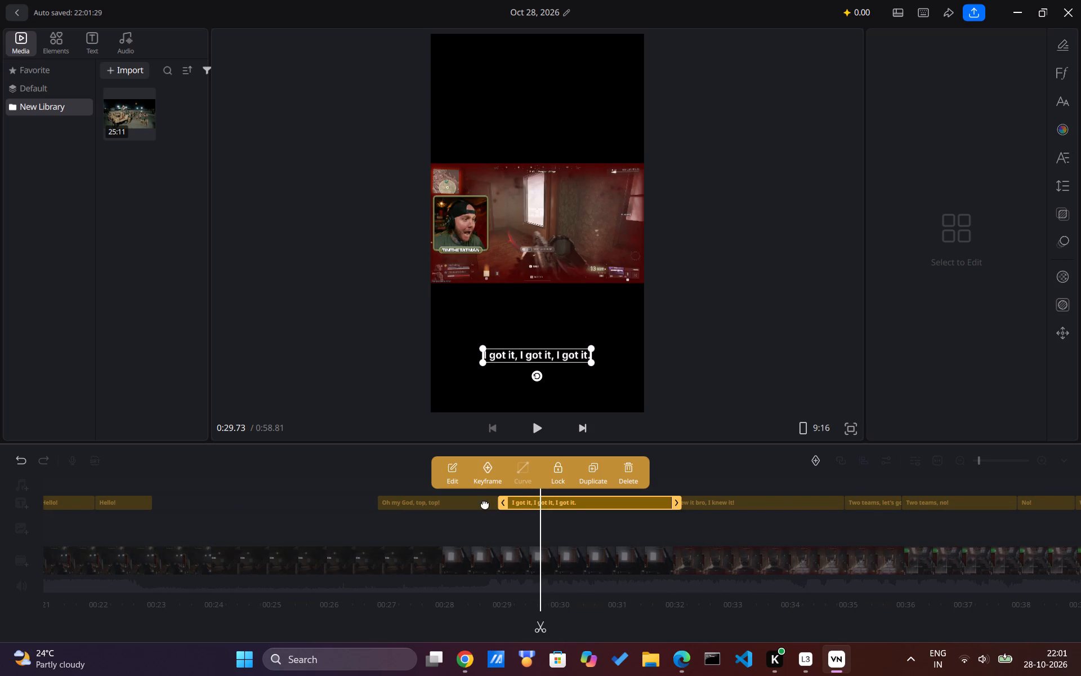
drag(560, 504, 564, 504)
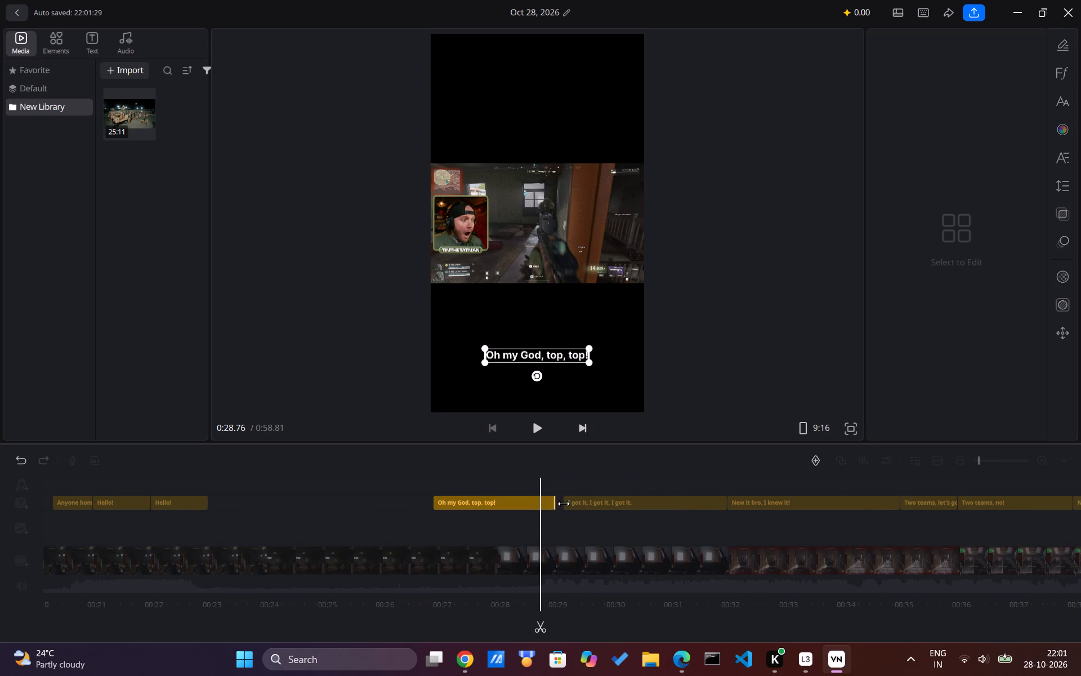
drag(564, 504, 567, 504)
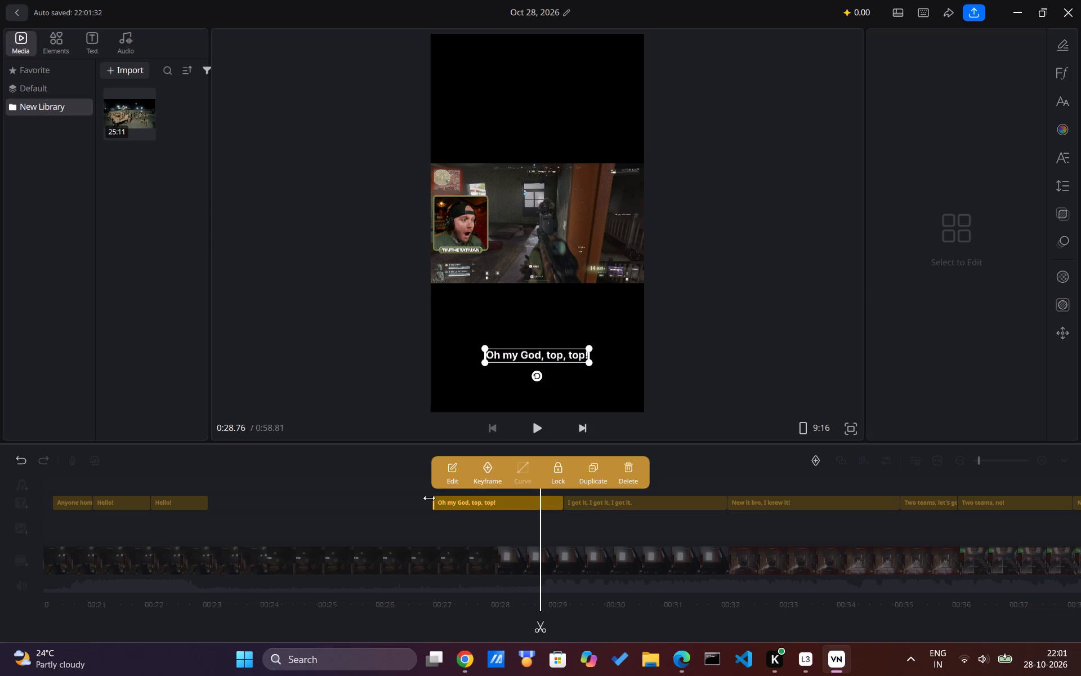
Trim the start of "Oh my God, top, top!" in stages to about 28.1 seconds, replaying it in between.
drag(429, 498, 469, 499)
click(427, 526)
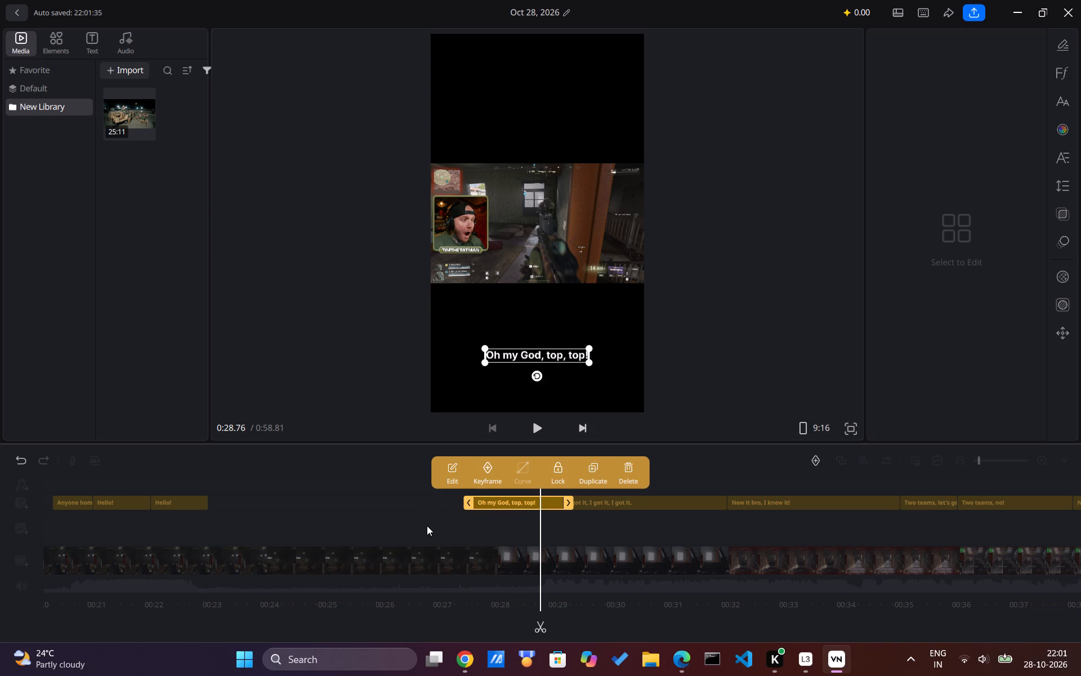
scroll(427, 526, right, 3)
key(space)
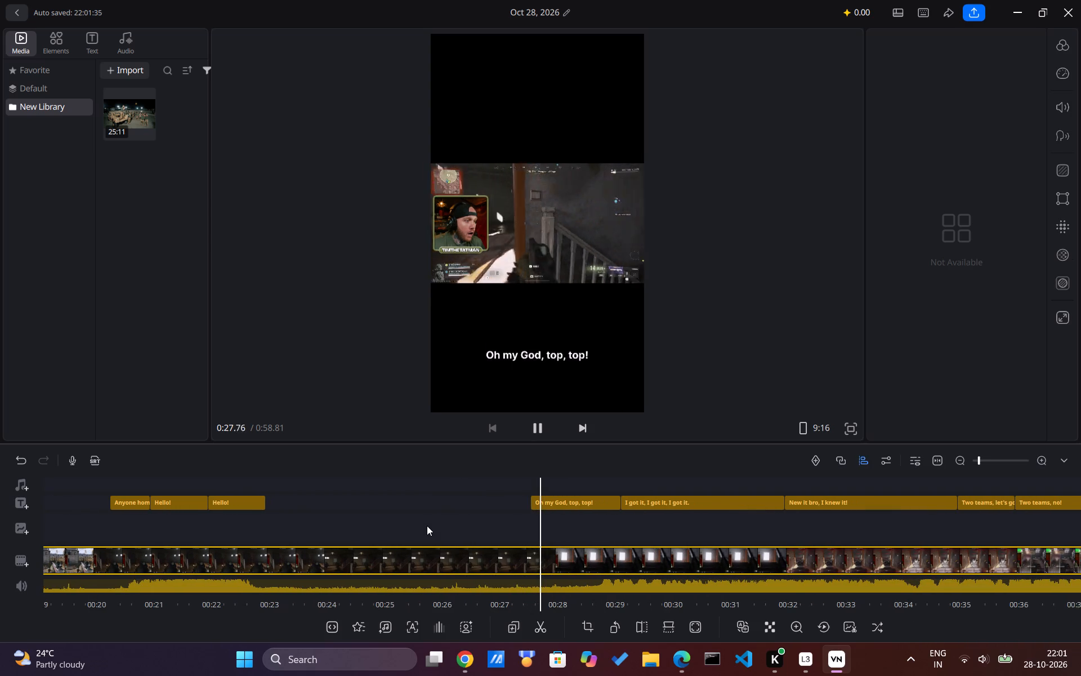
key(space)
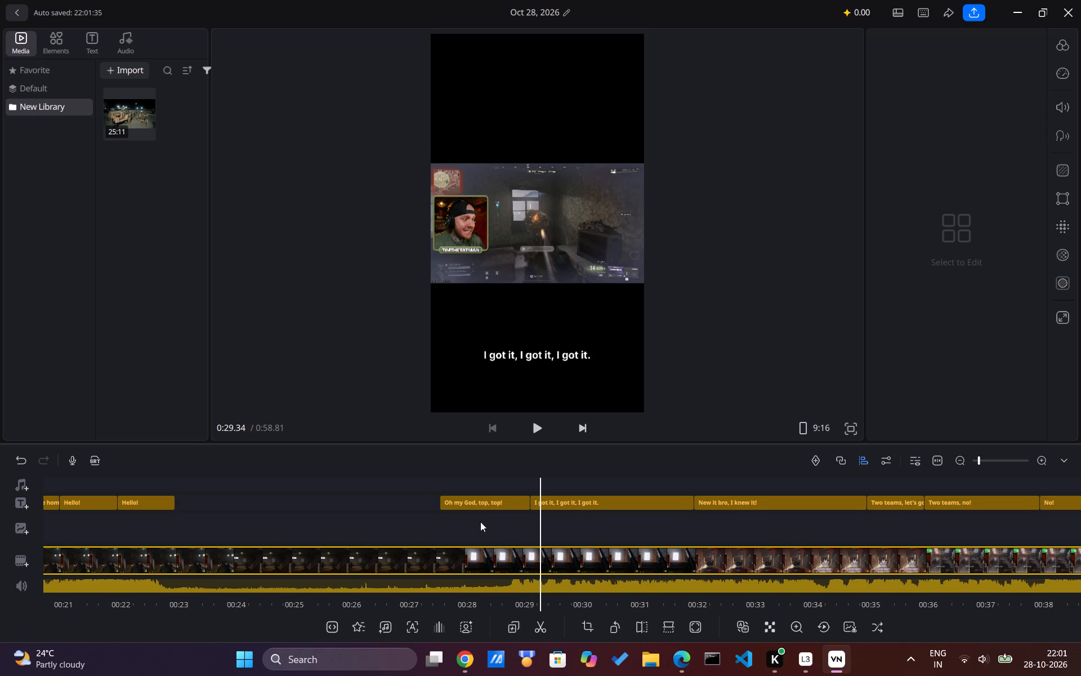
double_click(476, 506)
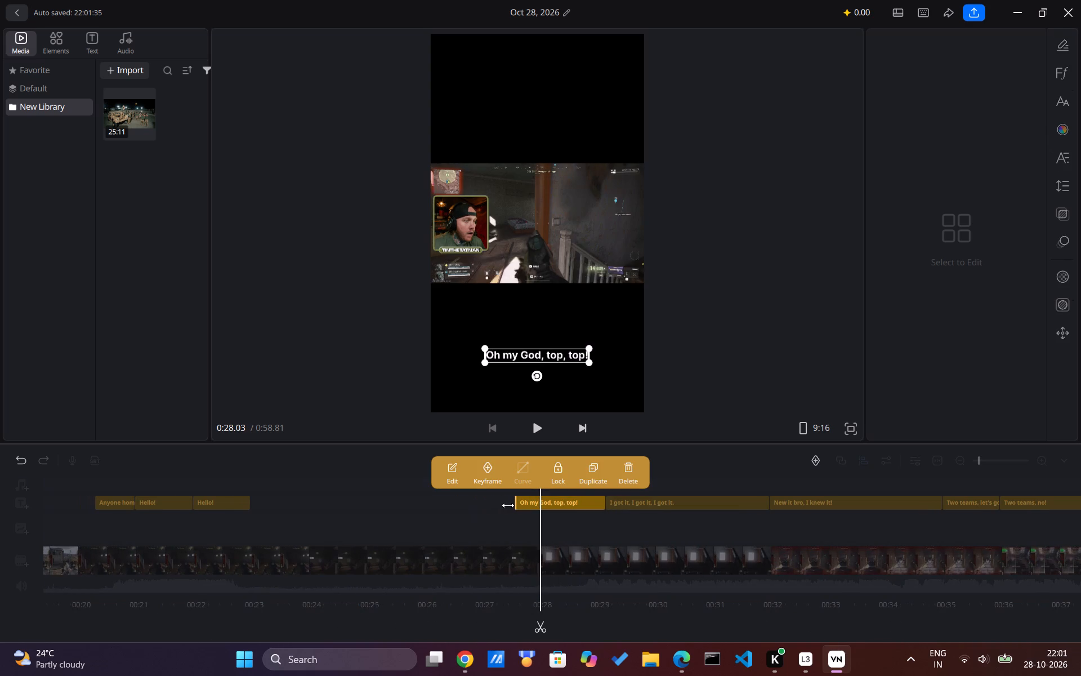
drag(508, 505, 538, 505)
click(498, 524)
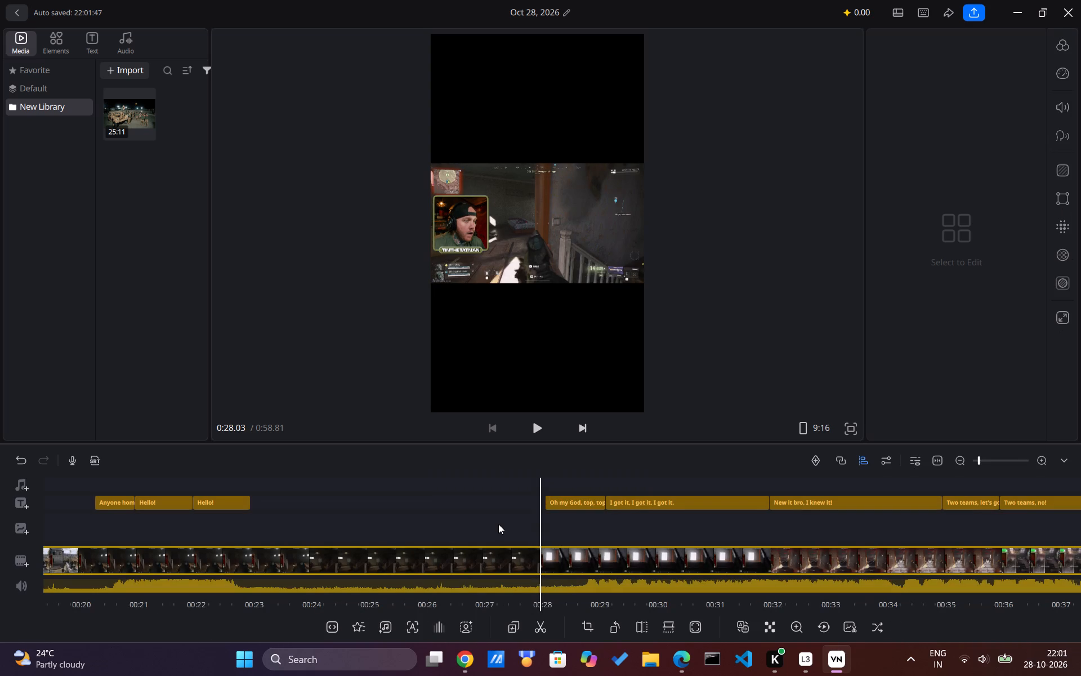
Replay "Oh my God, top, top!" into "I got it, I got it, I got it." and trim the latter's start to about 30.15 seconds.
key(space)
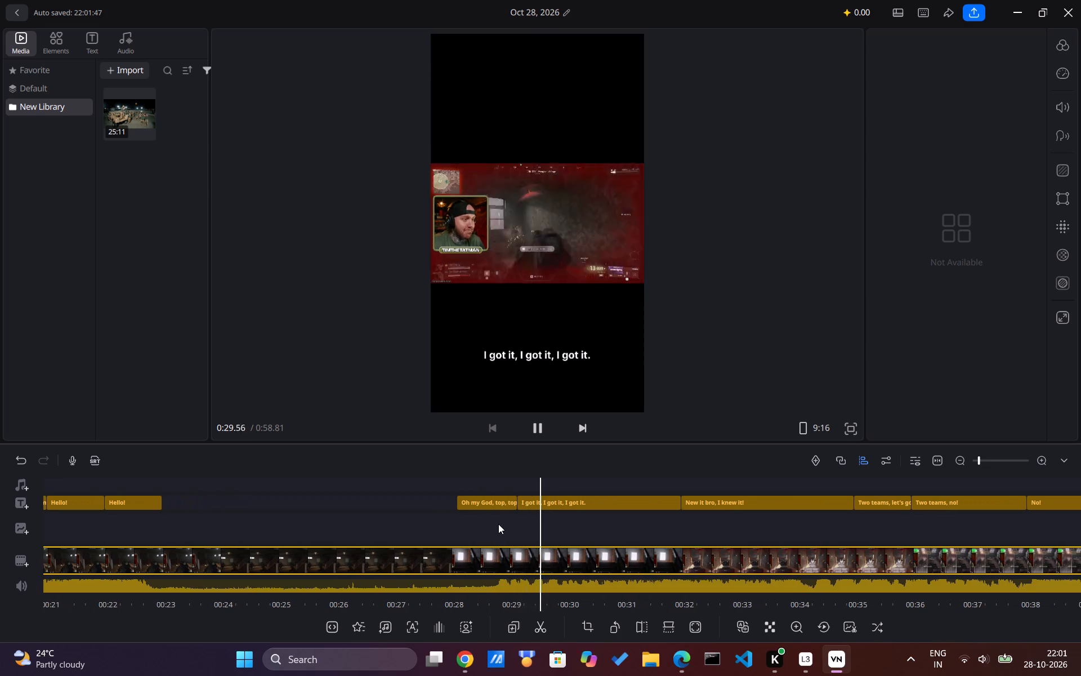
key(space)
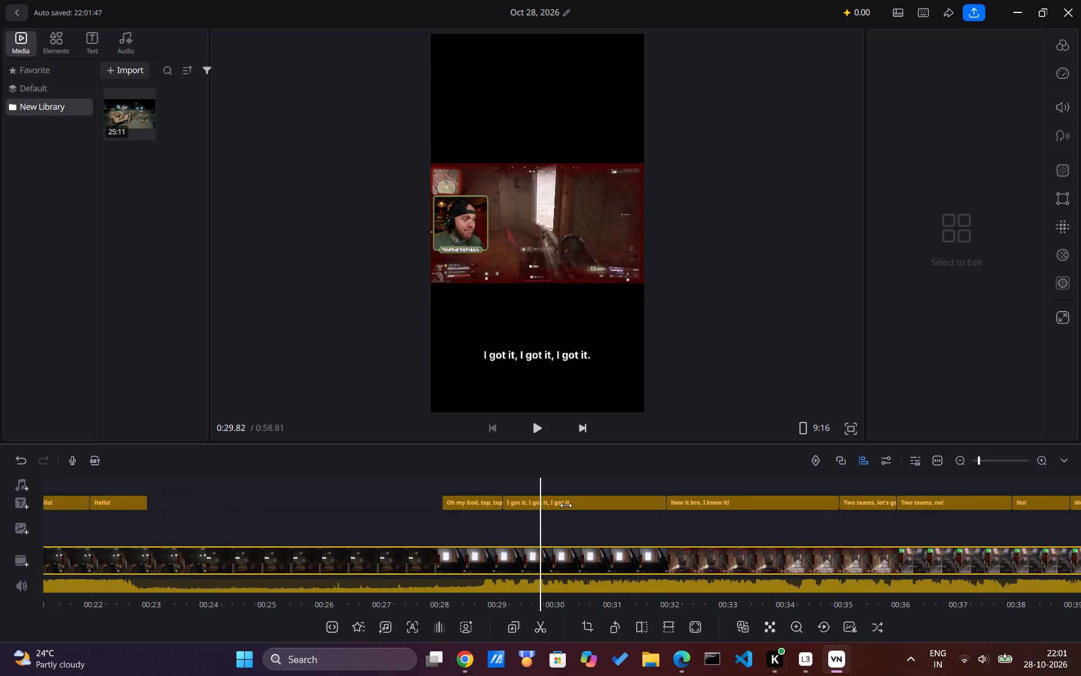
drag(501, 501, 522, 501)
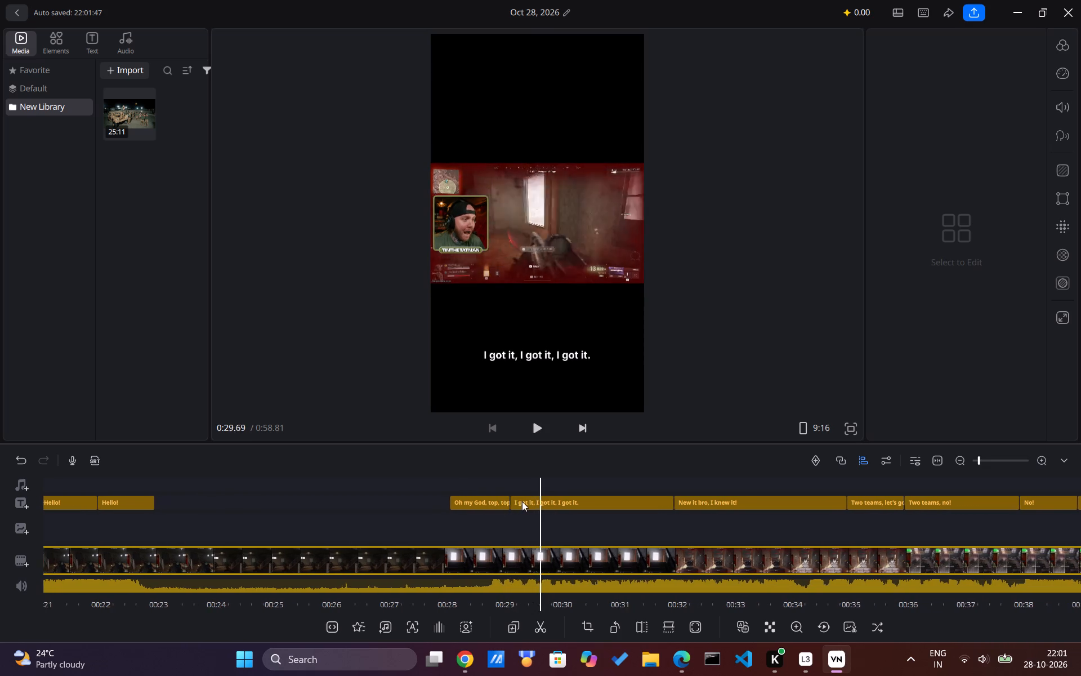
drag(522, 501, 596, 508)
key(space)
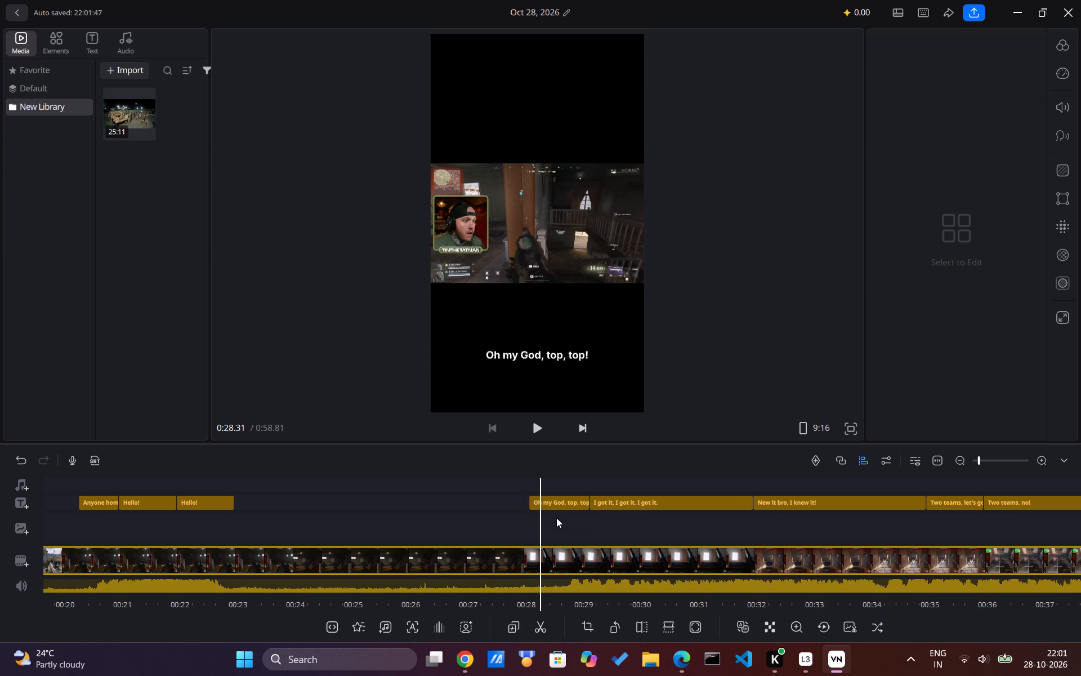
key(space)
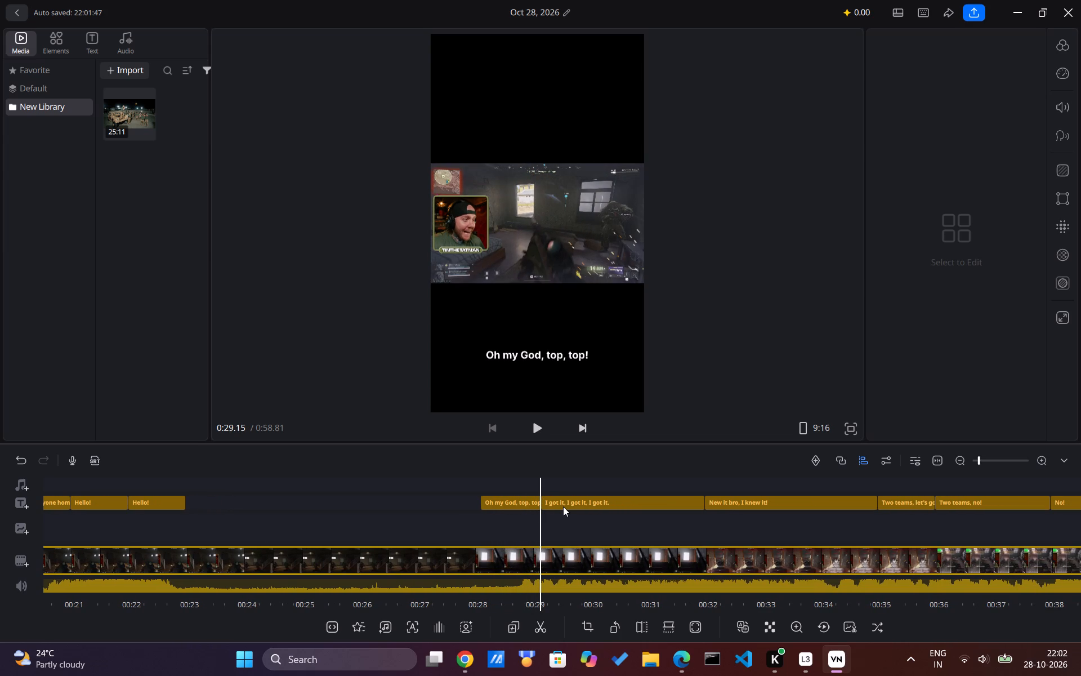
click(973, 283)
double_click(591, 500)
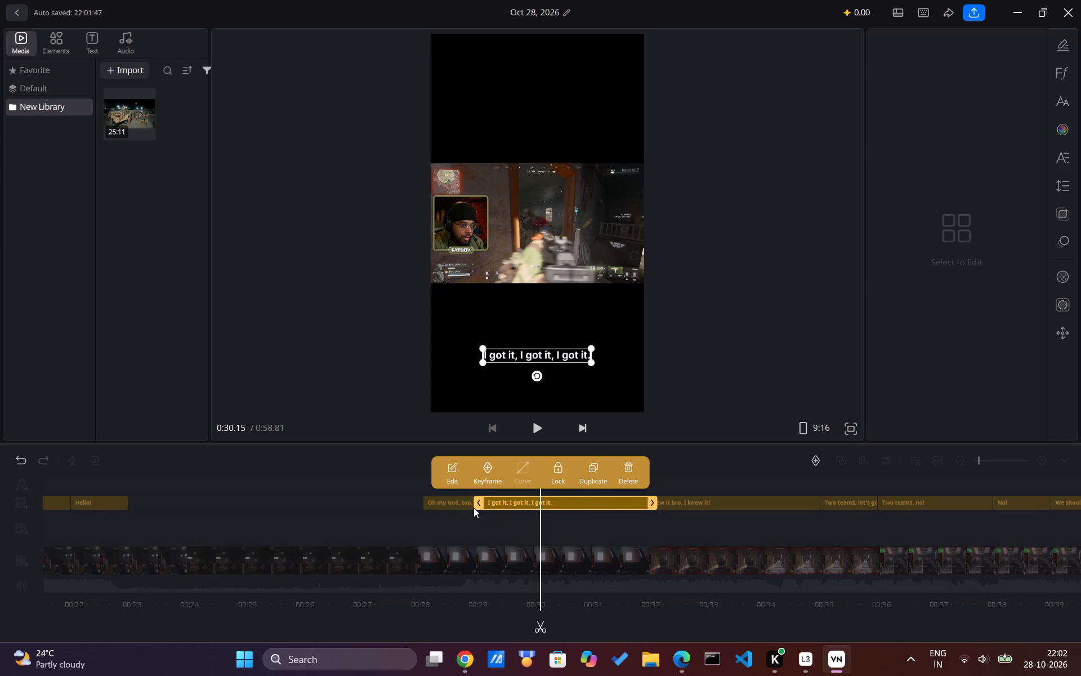
drag(476, 504, 536, 506)
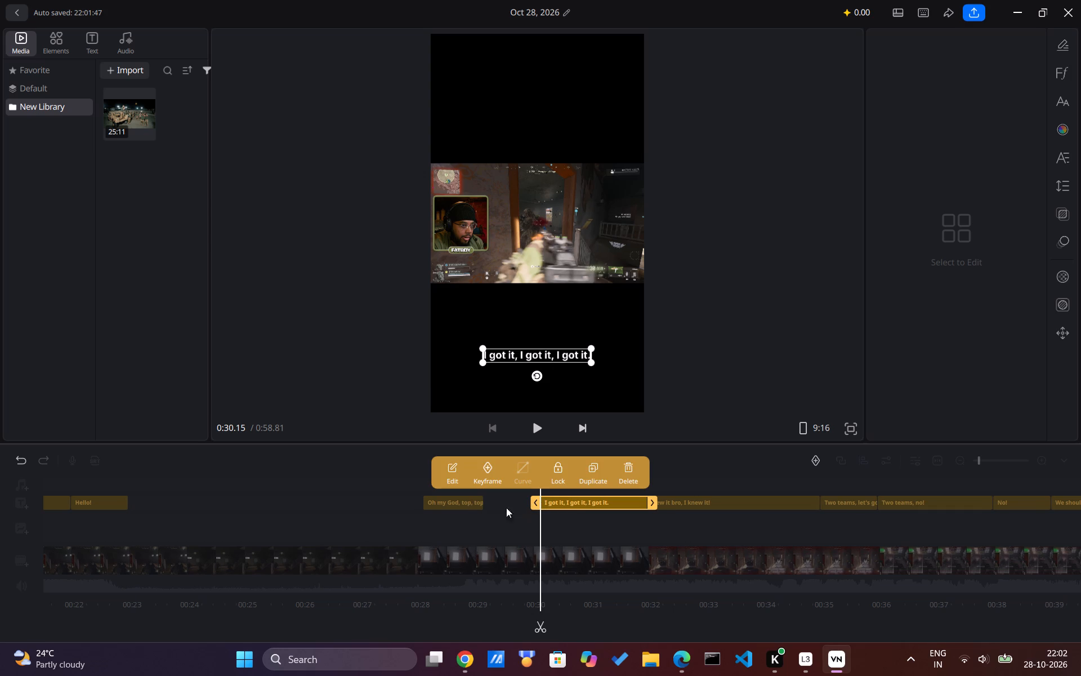
Retime "Oh my God, top, top!" by extending its end to about 29.9 seconds and trimming its start to about 28.6 seconds.
double_click(475, 504)
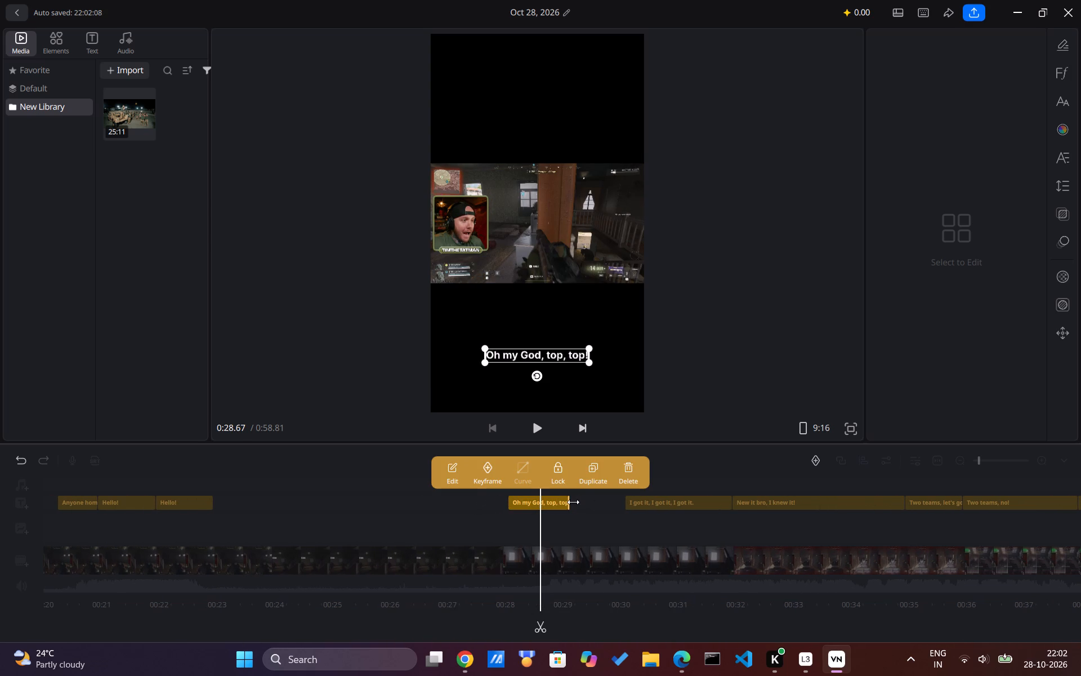
drag(573, 502, 616, 505)
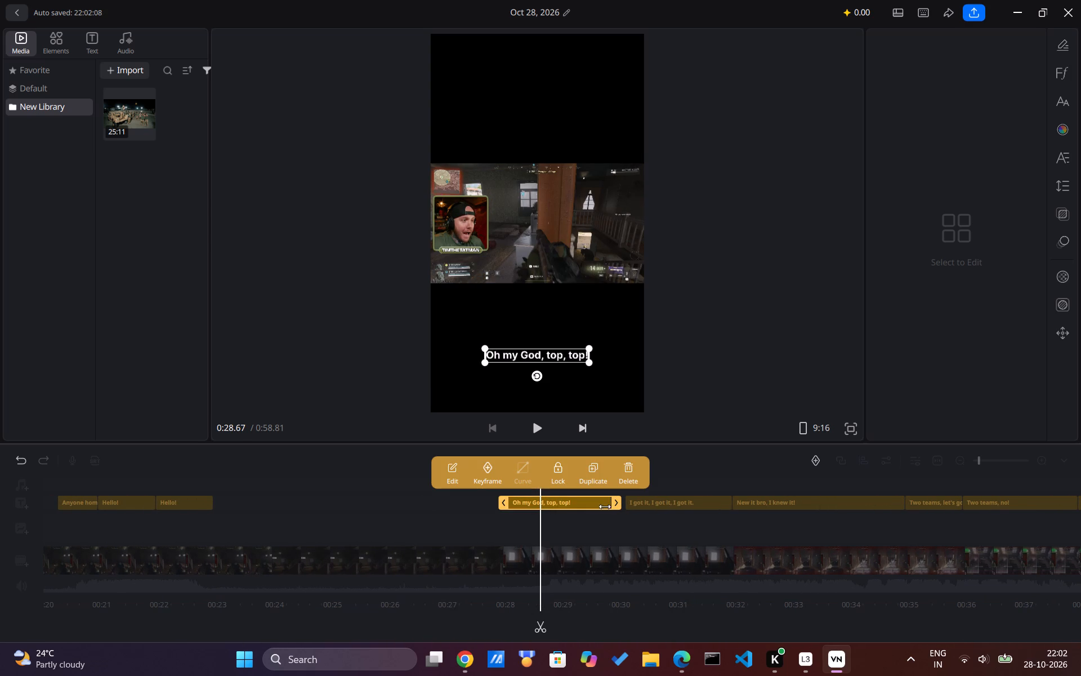
drag(503, 504, 530, 509)
click(605, 527)
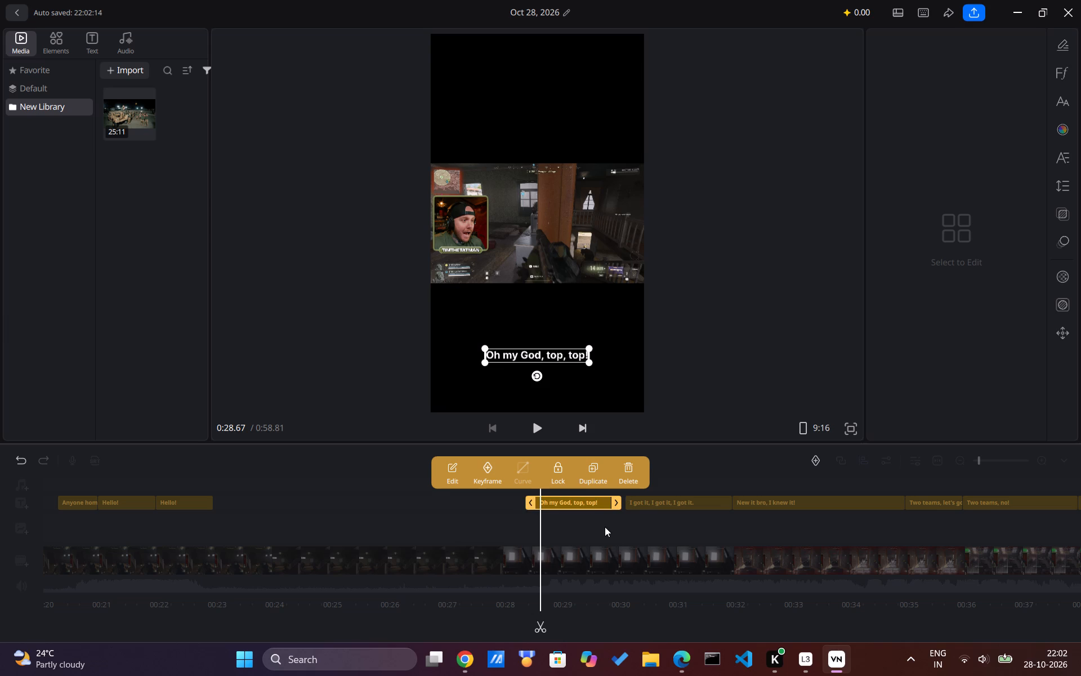
Play from "Oh my God, top, top!" into "New it bro, I knew it!", replaying the last part to check caption timing and wording.
scroll(605, 527, right, 3)
key(space)
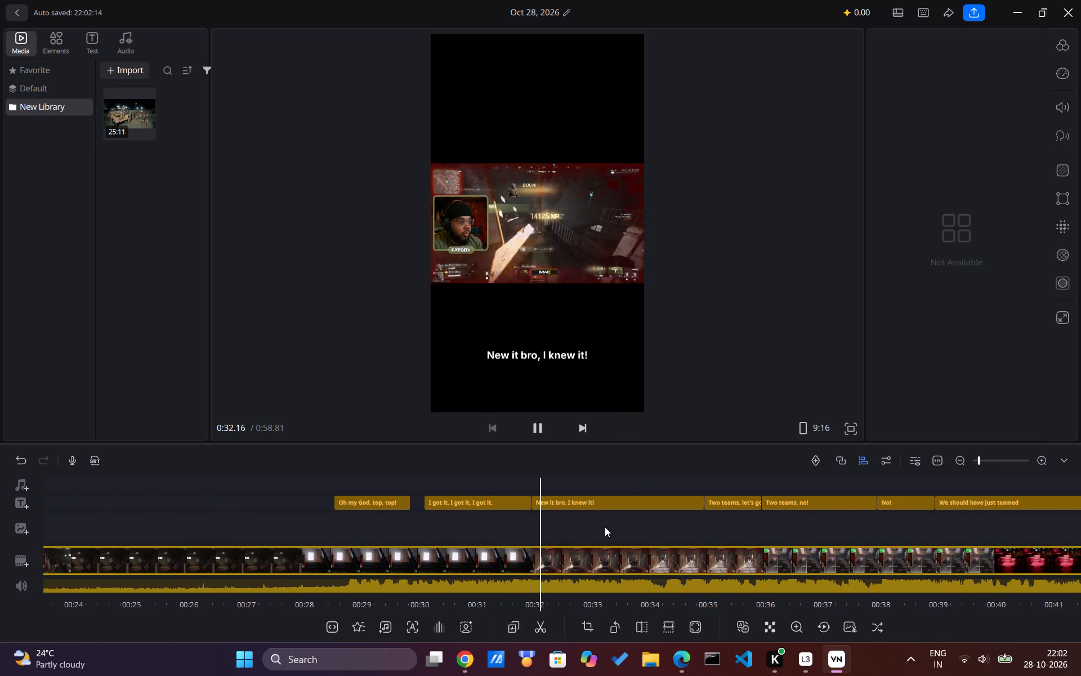
key(space)
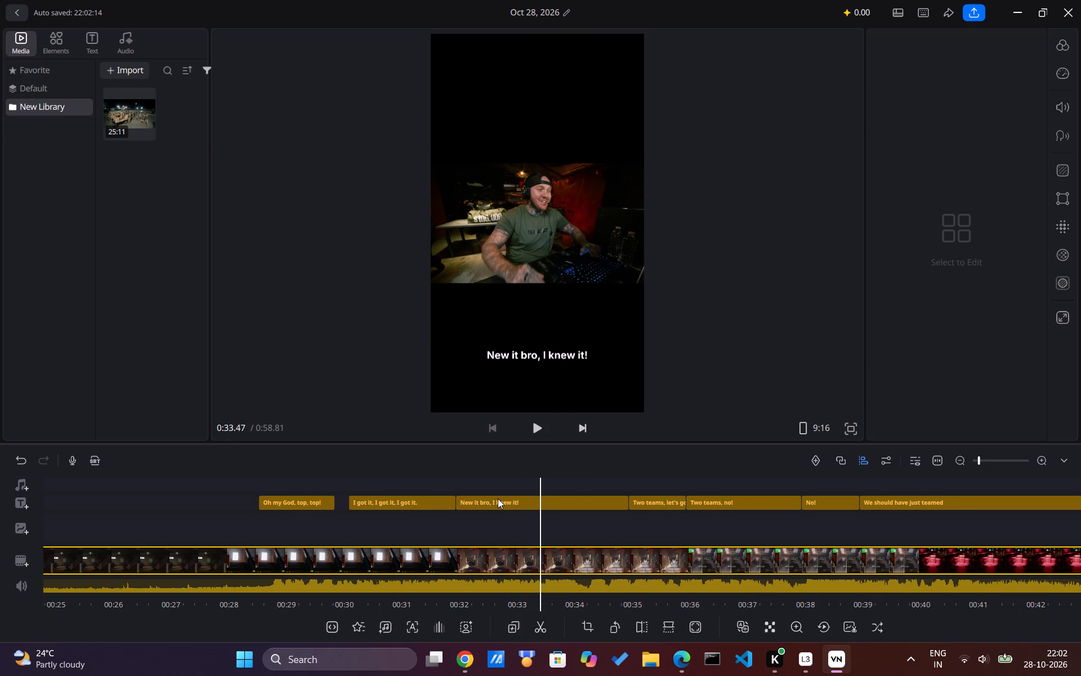
scroll(498, 499, right, 3)
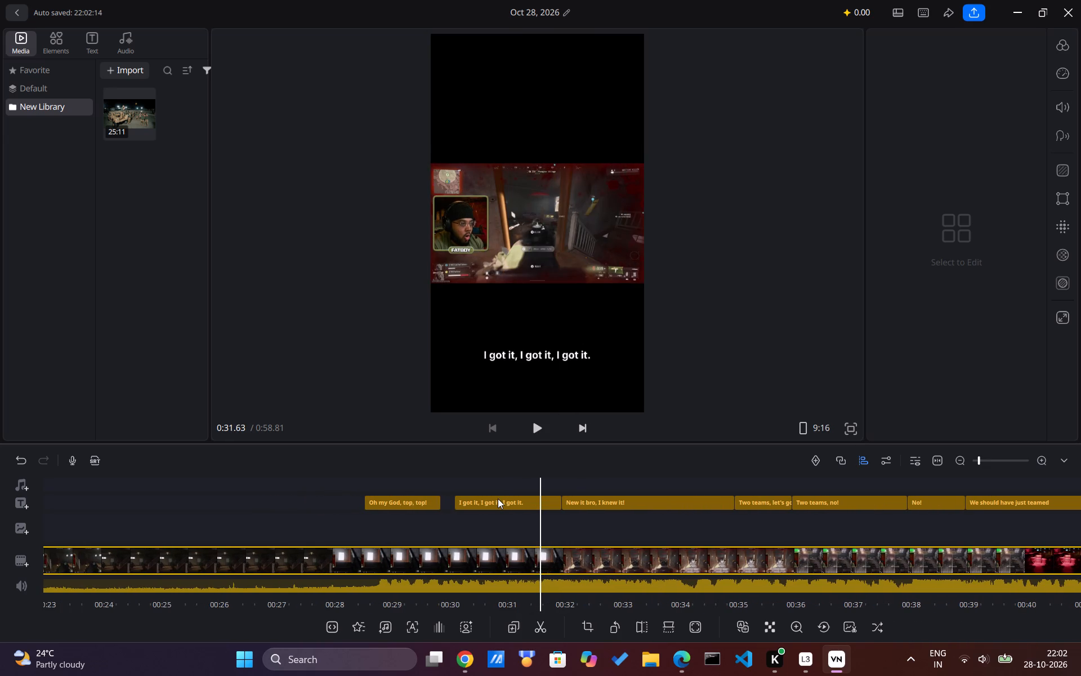
key(space)
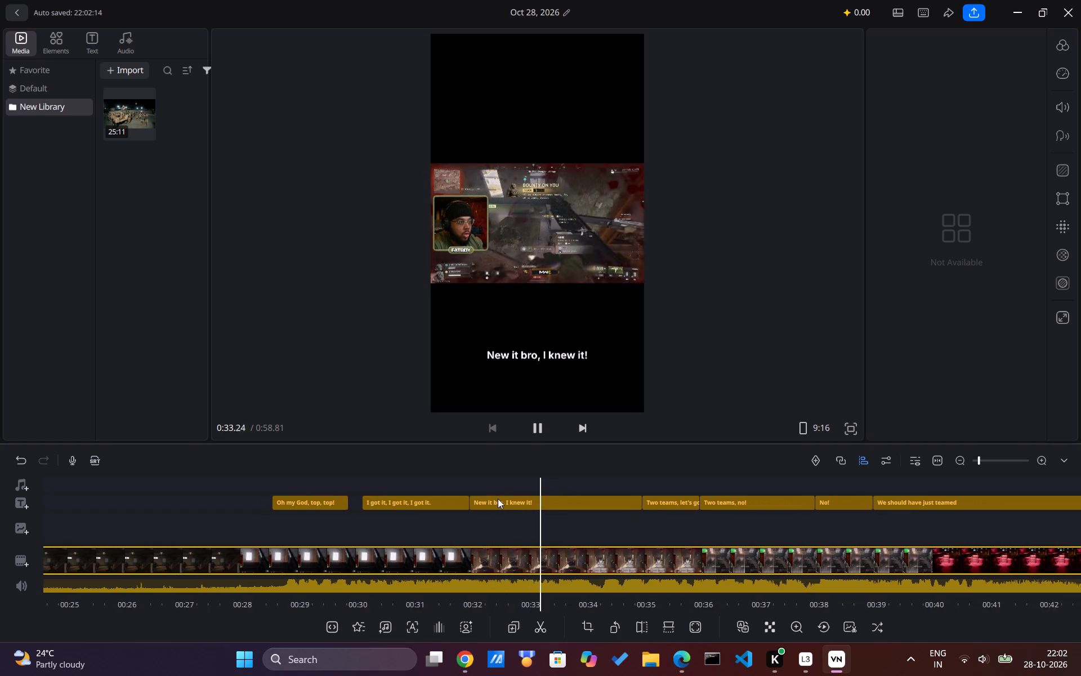
key(space)
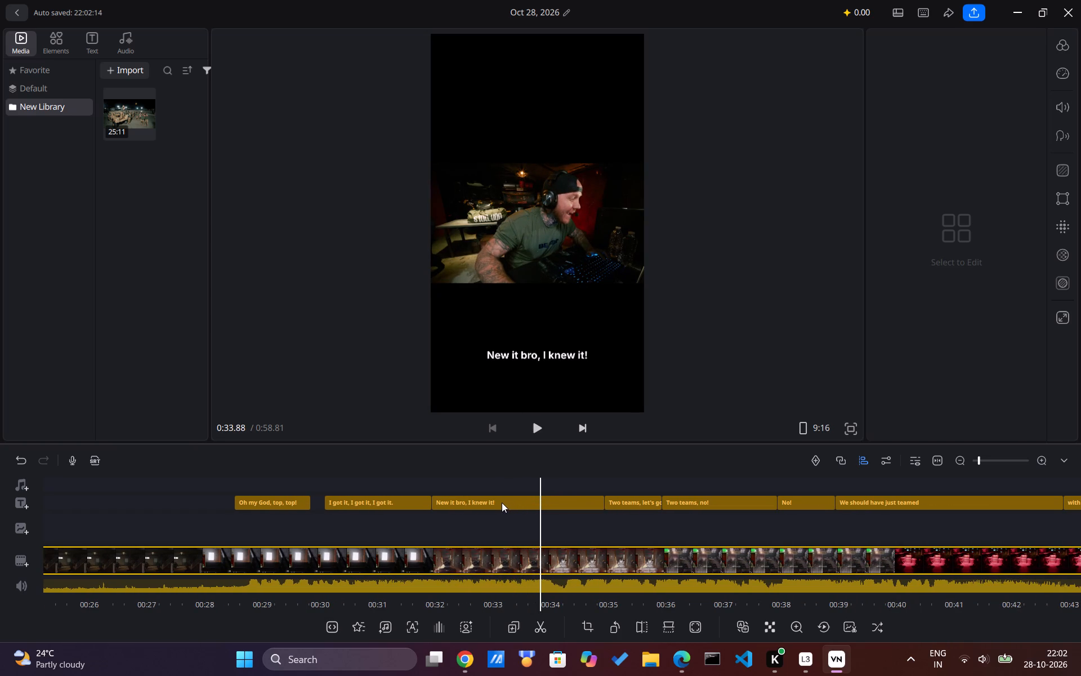
Reword the caption "New it bro, I knew it!" as "I knew it bro, I knew it!".
double_click(502, 502)
click(473, 483)
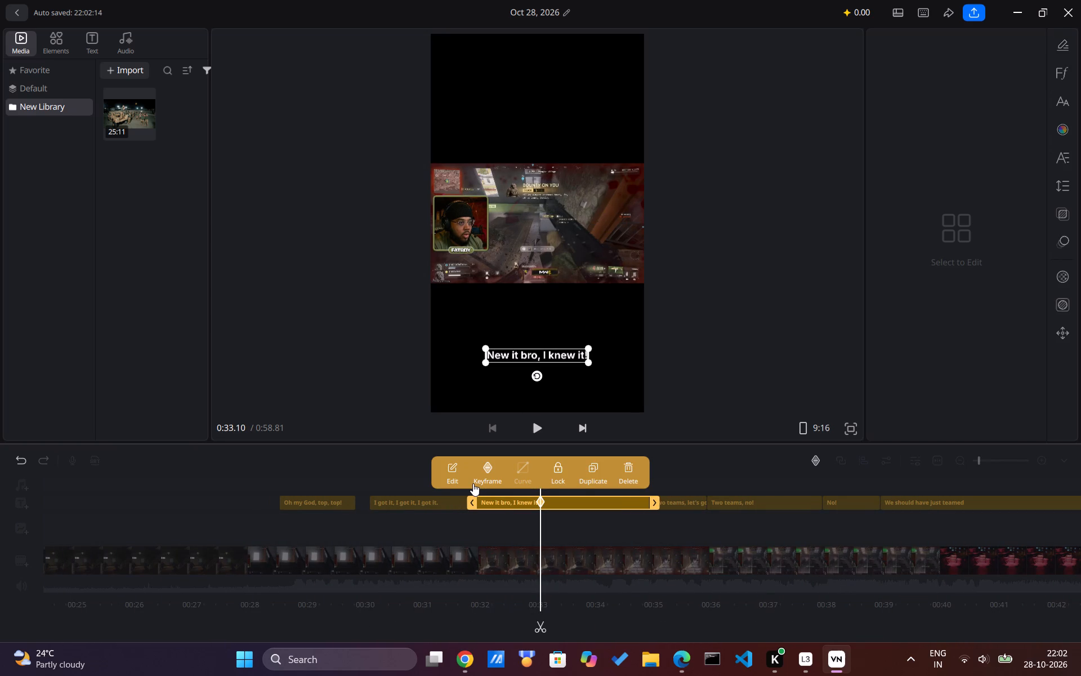
click(504, 499)
click(488, 473)
click(443, 469)
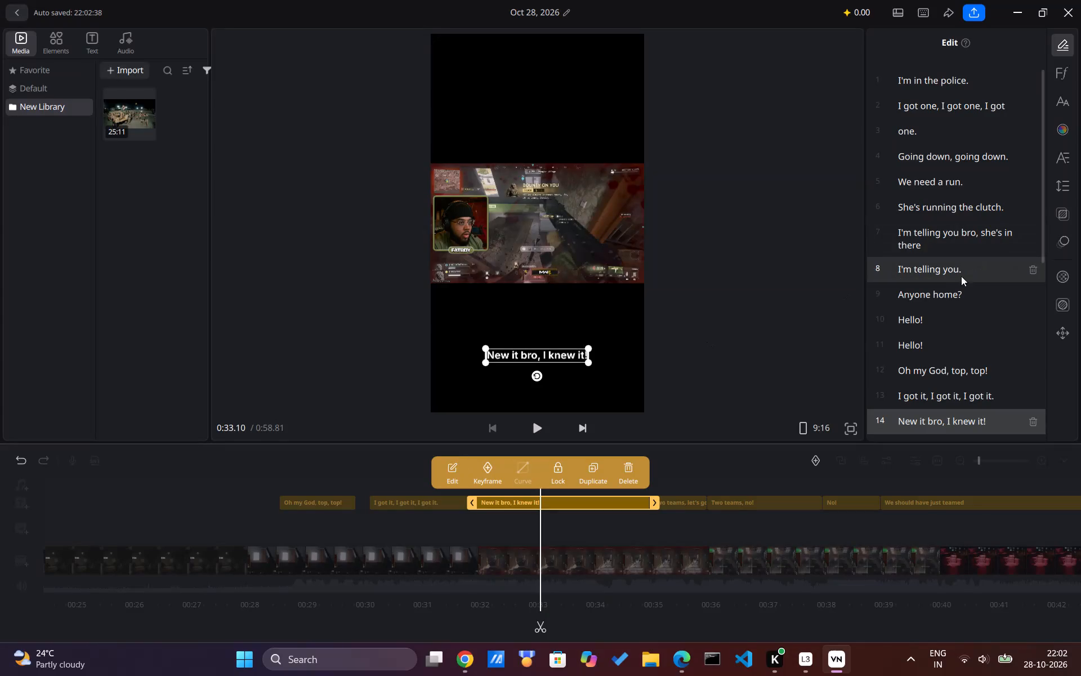
click(922, 425)
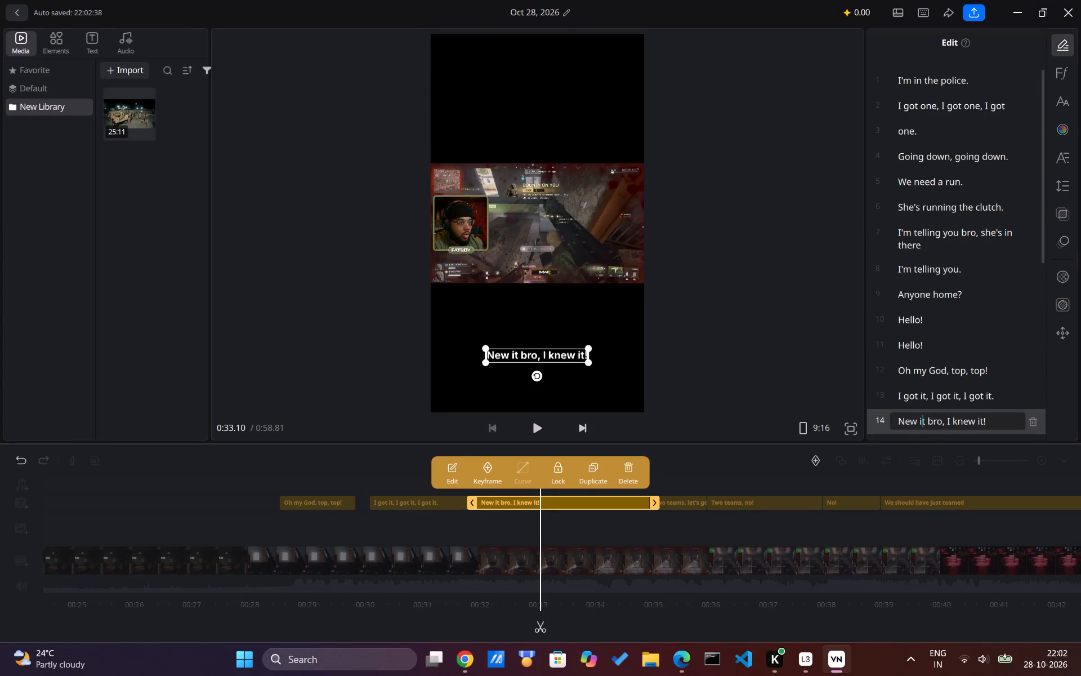
key(Left)
key(Left)
key(Left)
key(Left)
key(Left)
key(Right)
key(BackSpace)
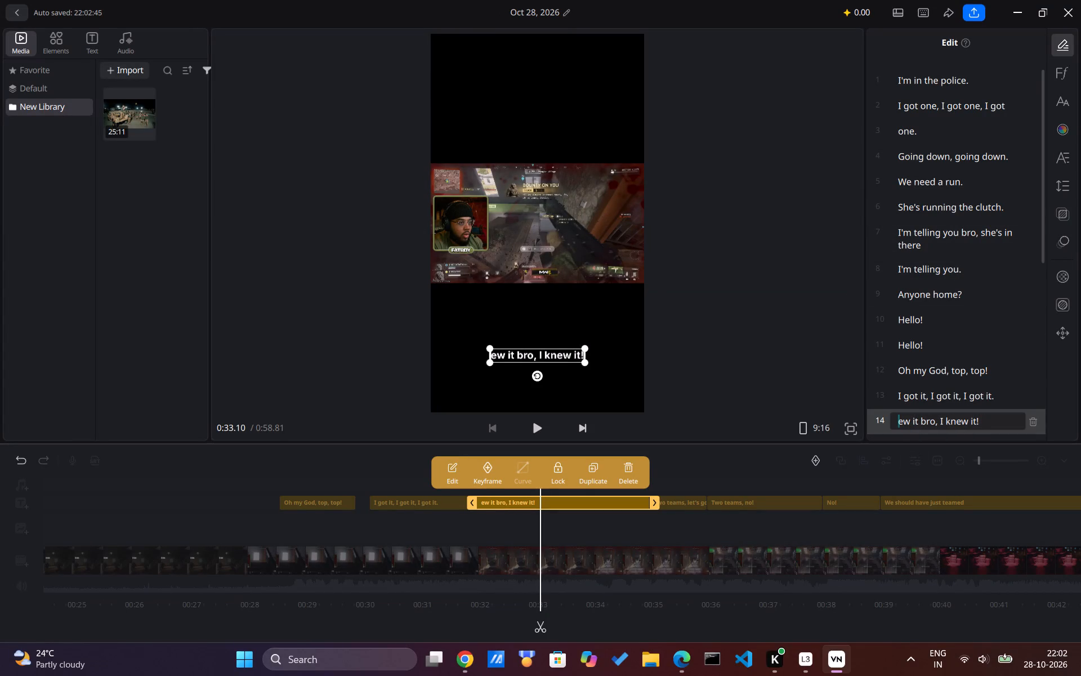
key(shift+i)
key(space)
text(kn)
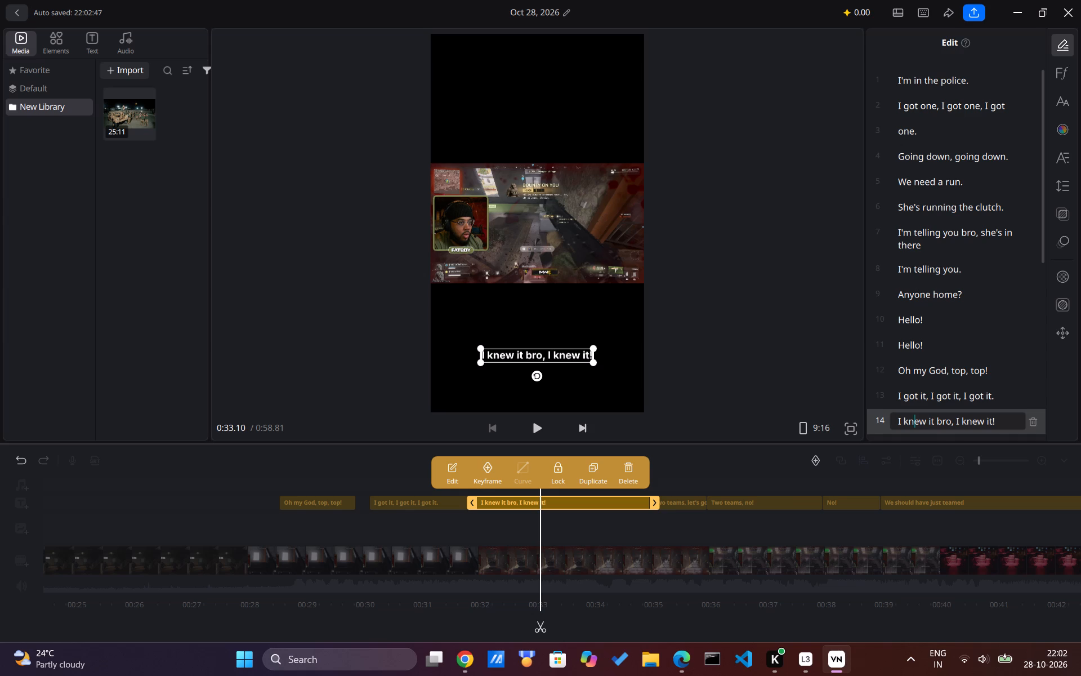
click(754, 522)
Replay "I knew it bro, I knew it!" into the following caption and trim its end to about 34.5 seconds.
key(space)
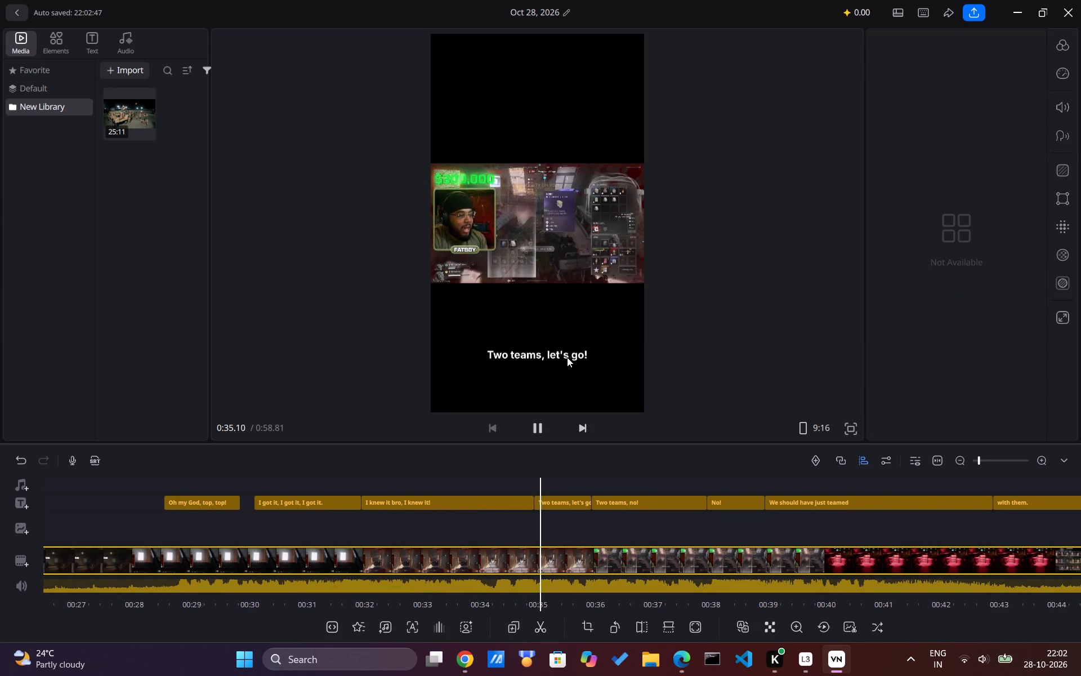
key(space)
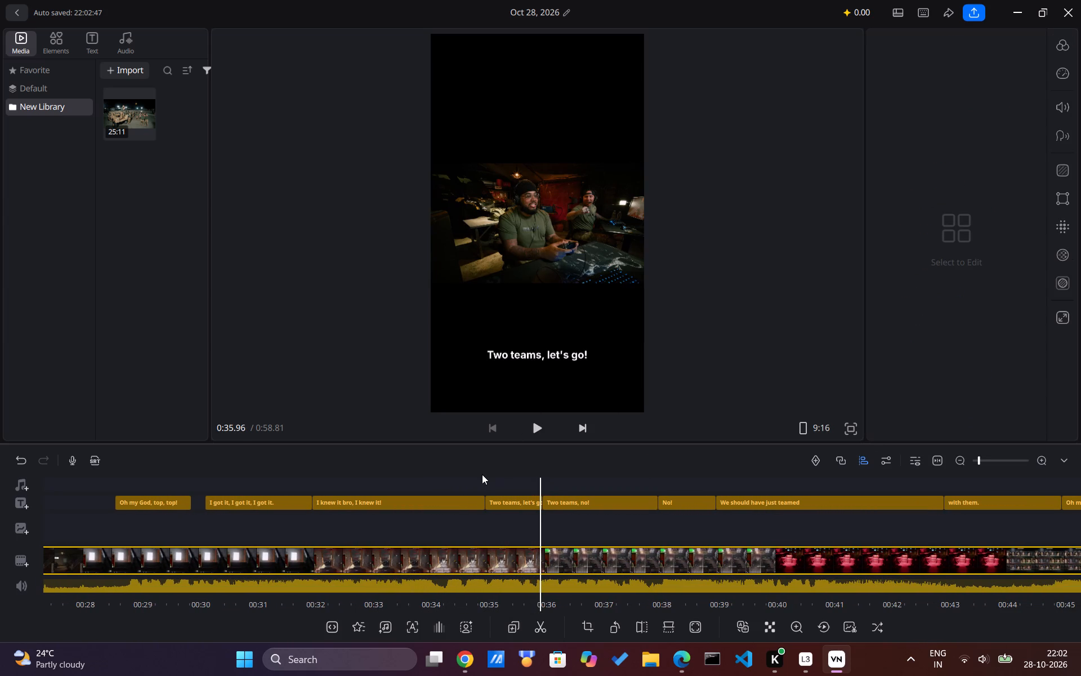
scroll(482, 474, right, 5)
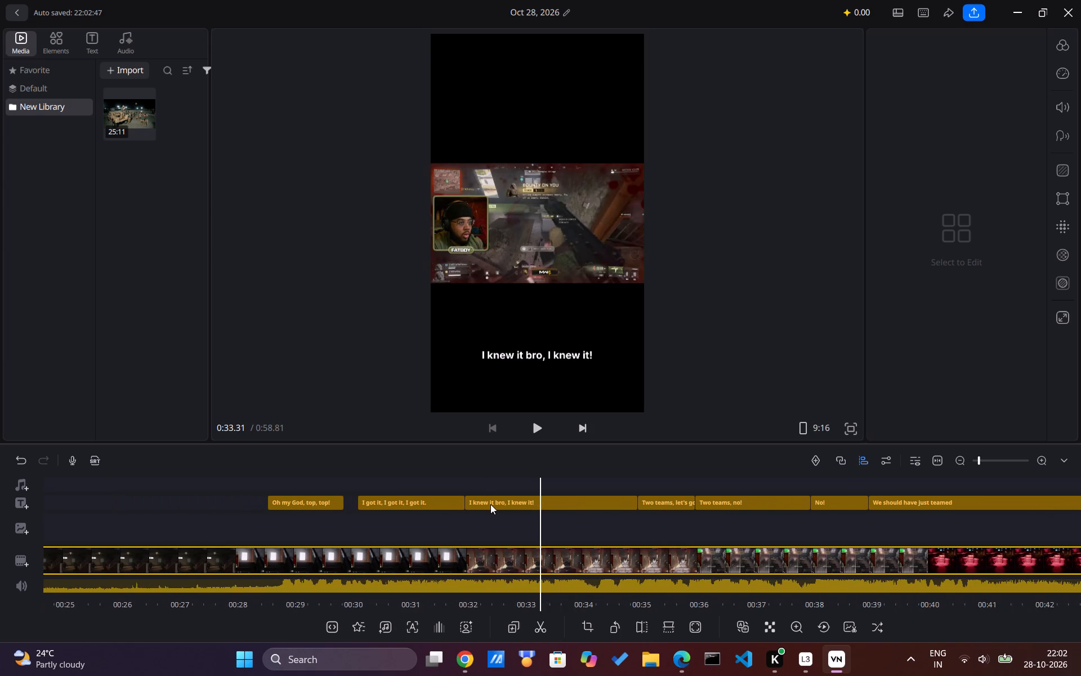
key(space)
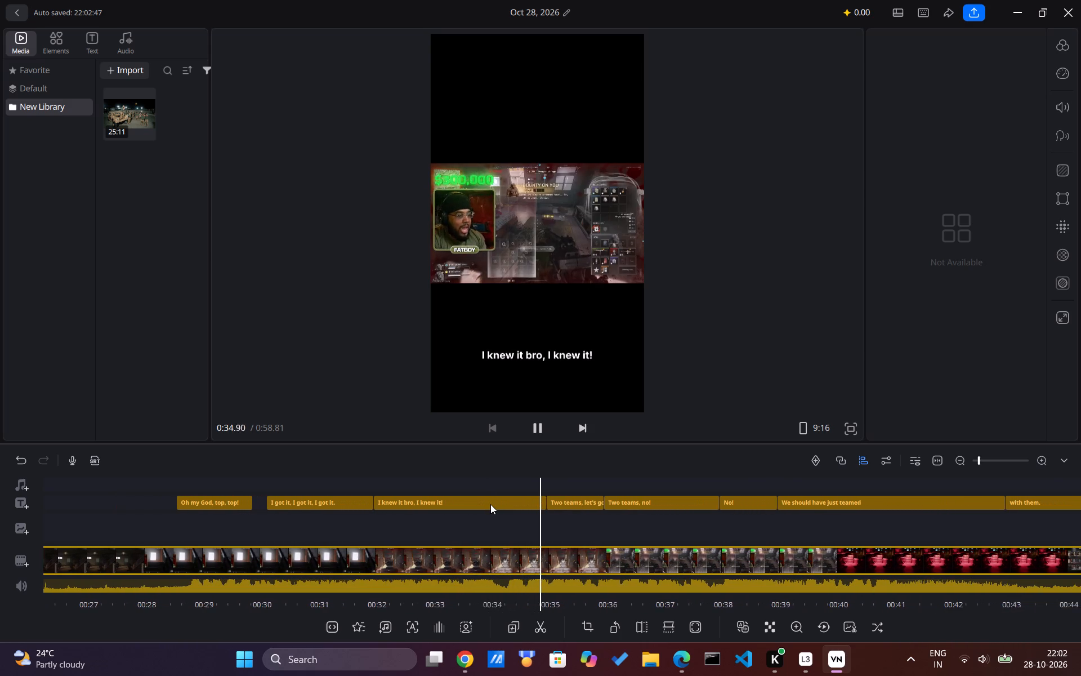
key(space)
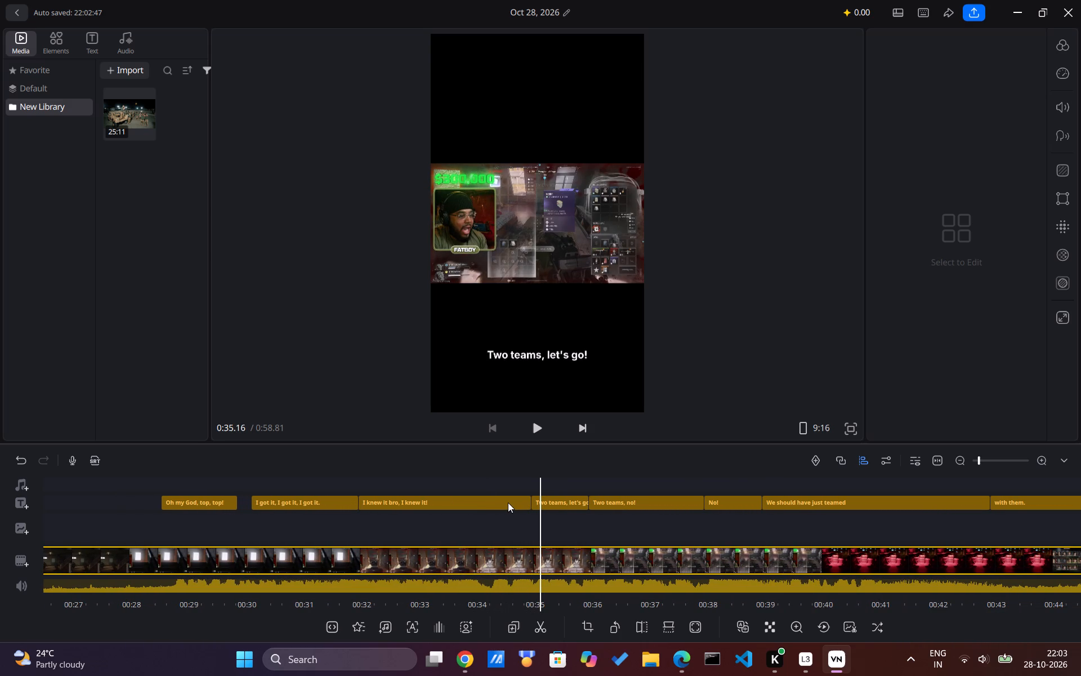
double_click(226, 215)
double_click(474, 501)
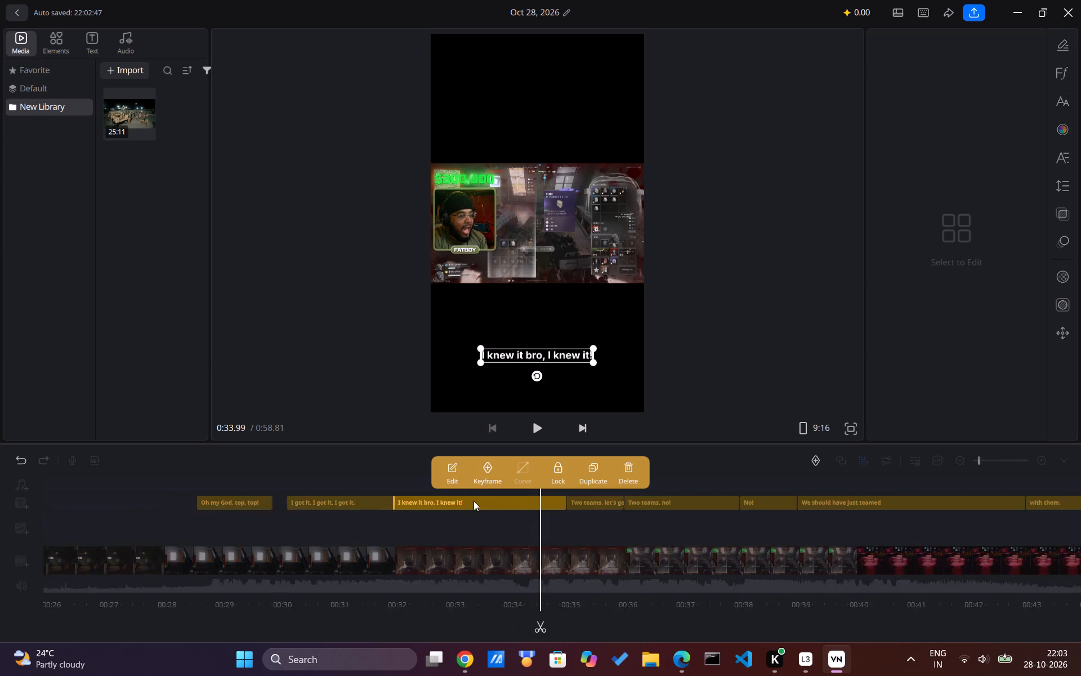
drag(616, 502, 595, 506)
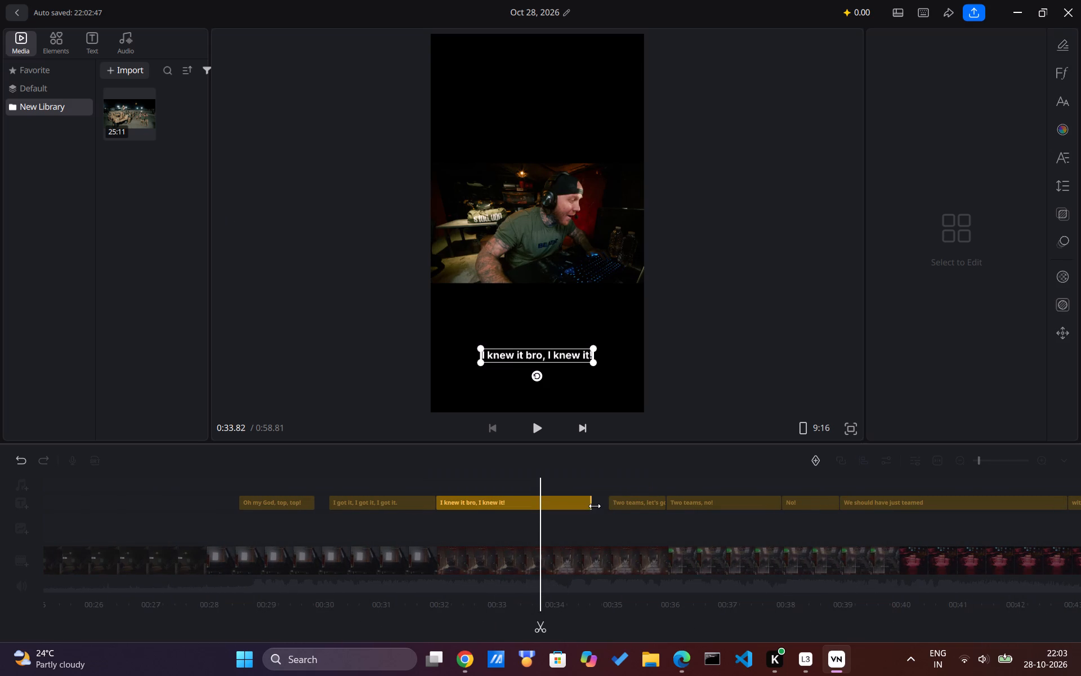
drag(595, 506, 589, 506)
click(604, 524)
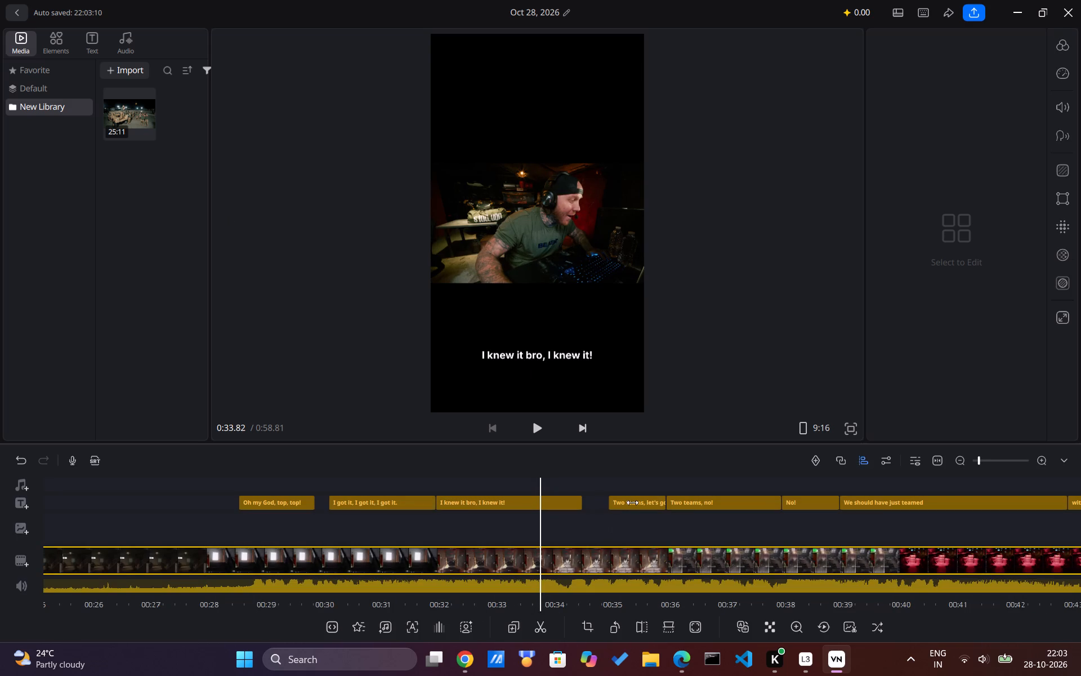
Extend the start of "Two teams, let's go!" back to the end of the preceding caption, at about 34.5 seconds.
double_click(633, 501)
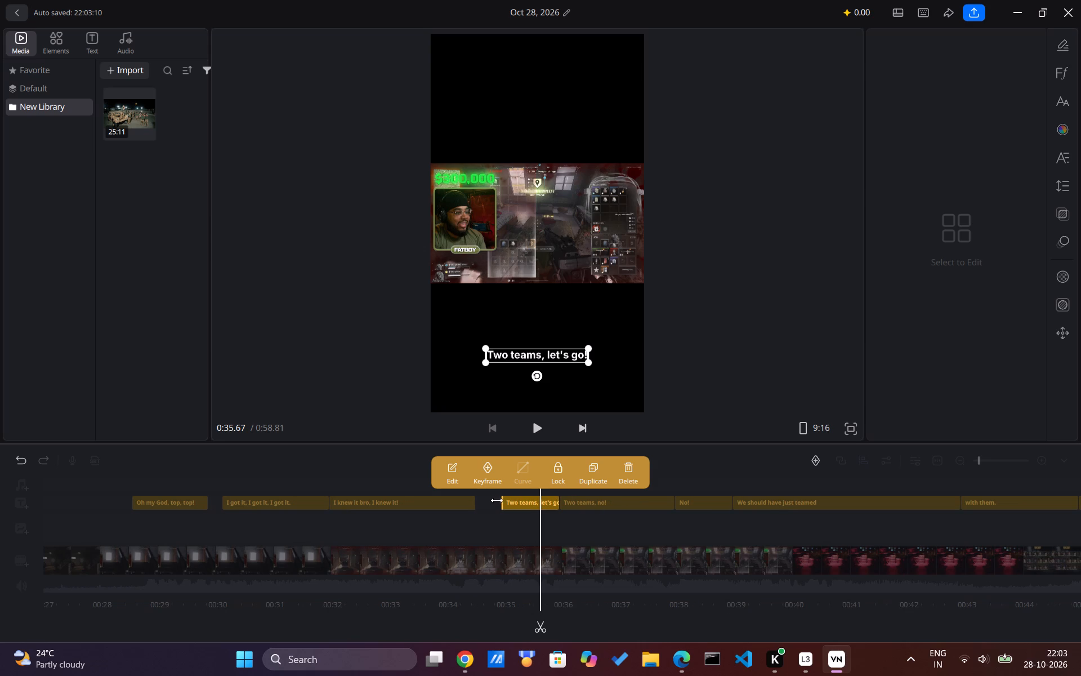
drag(497, 500, 474, 500)
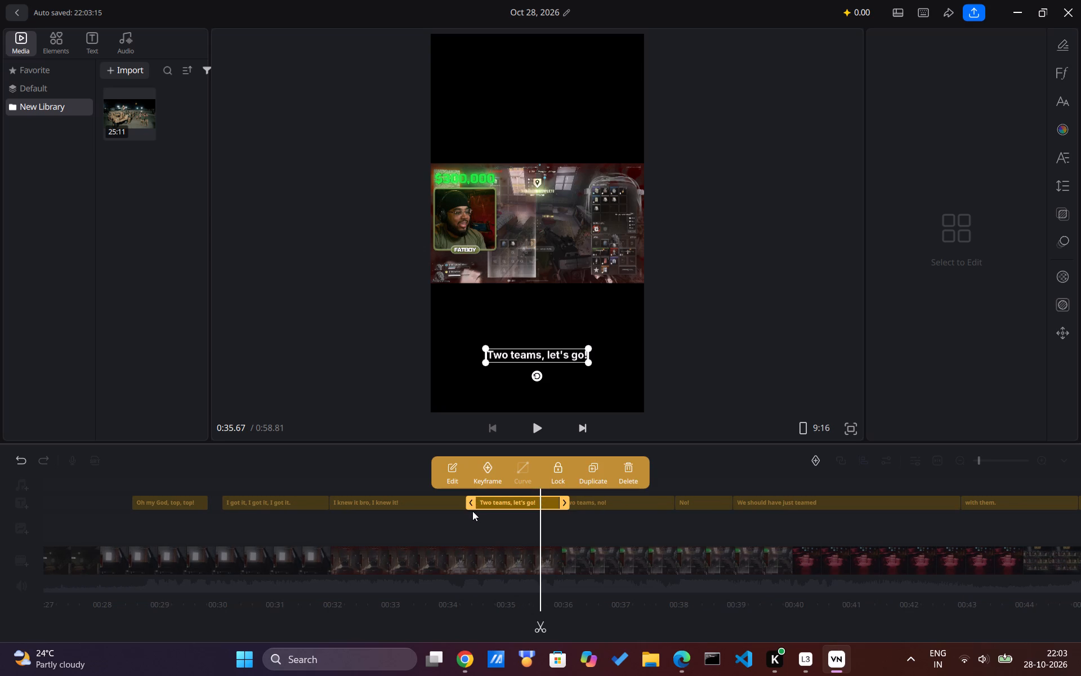
click(472, 511)
Play through "Two teams, no!" to check its wording against the audio and change the caption to "Two teams, common".
scroll(472, 511, right, 3)
key(space)
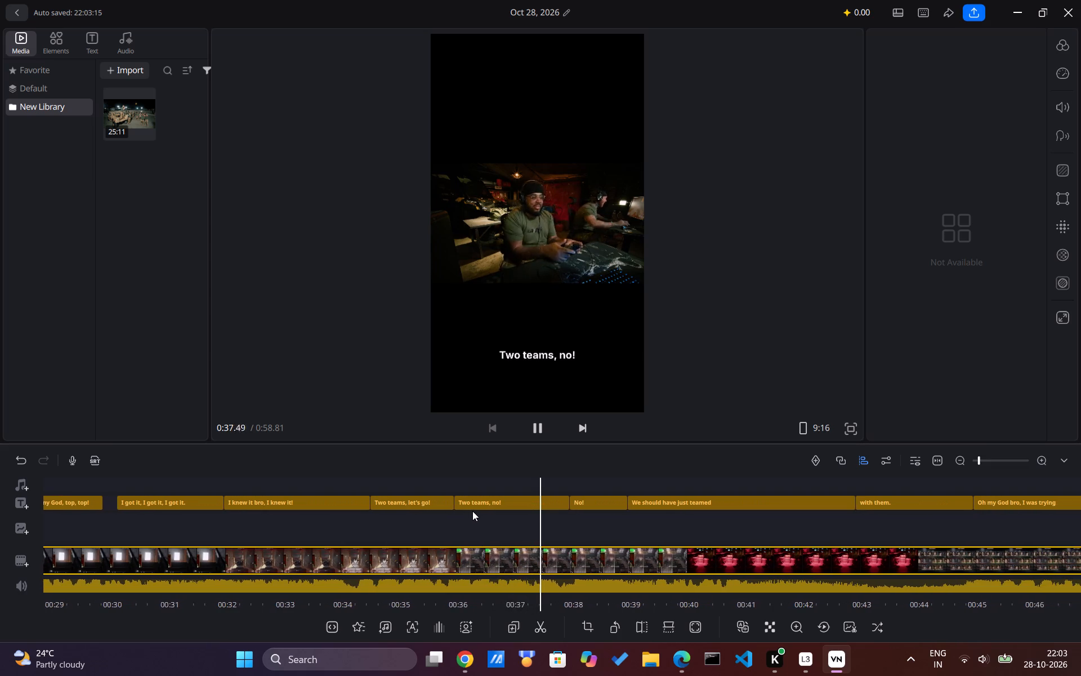
key(space)
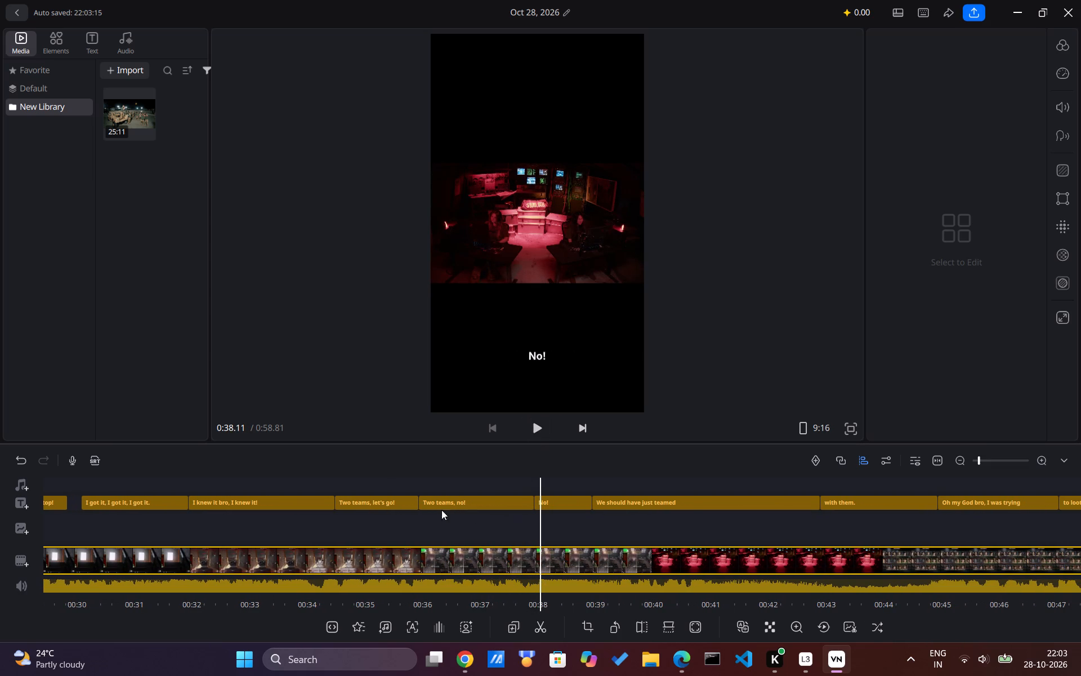
double_click(494, 497)
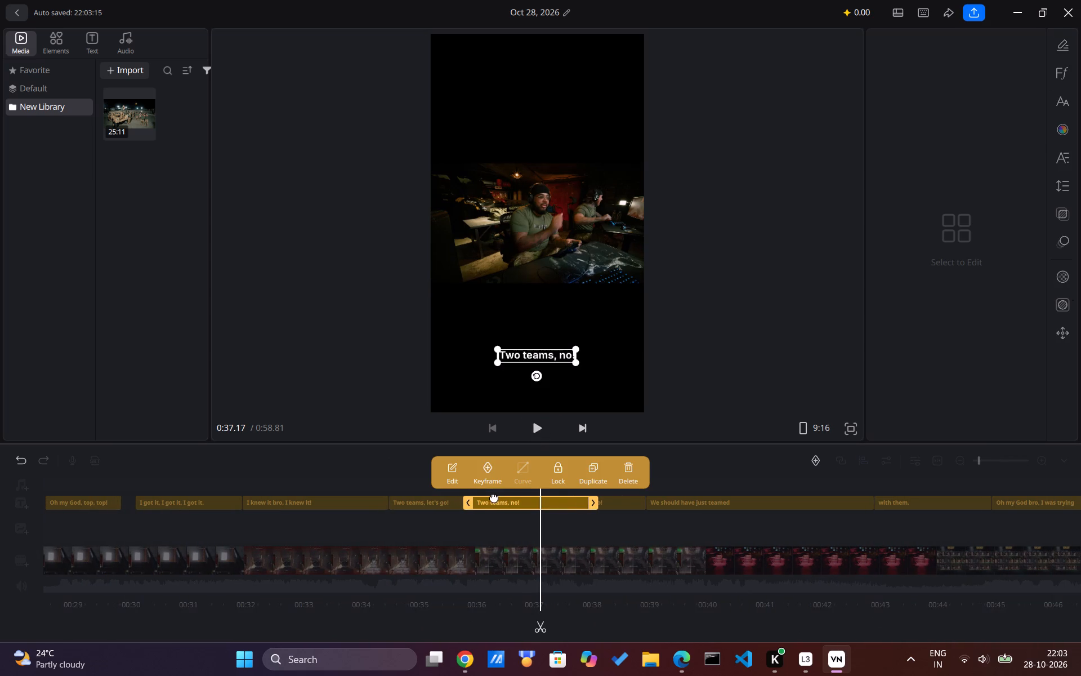
click(456, 475)
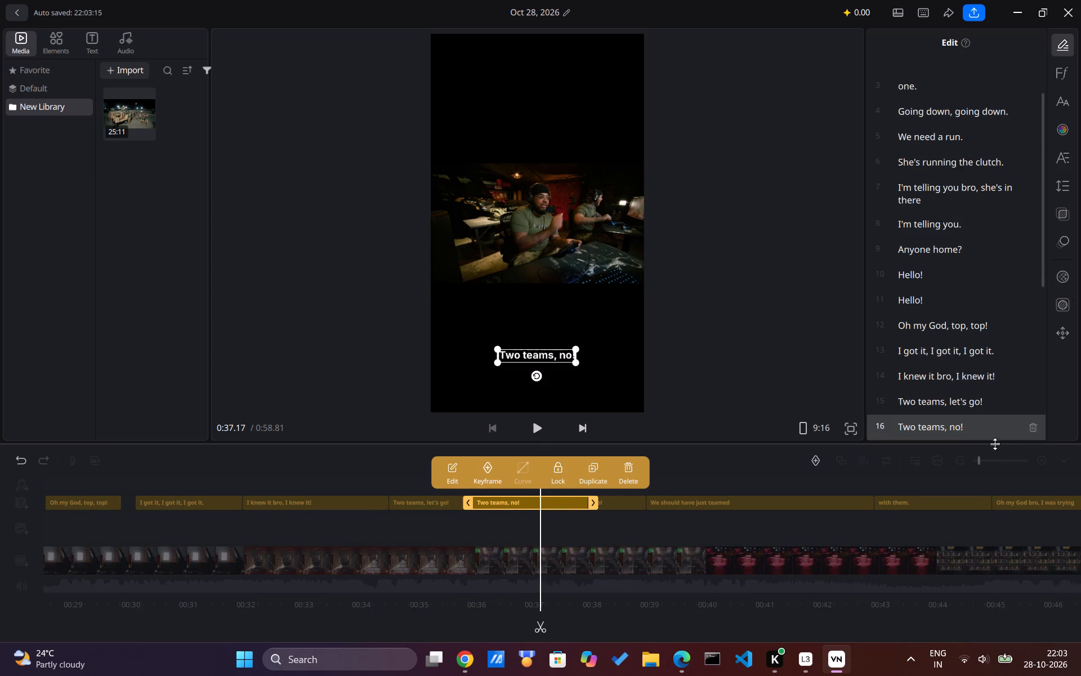
click(986, 430)
key(BackSpace)
key(BackSpace)
key(BackSpace)
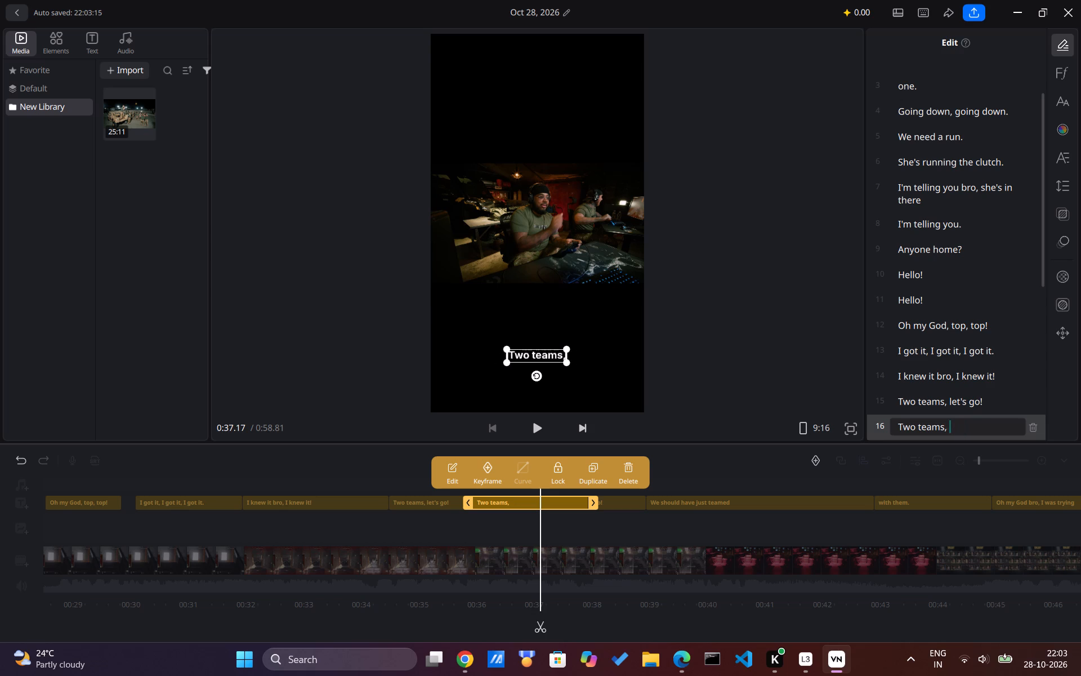
key(BackSpace)
key(space)
text(common)
key(space)
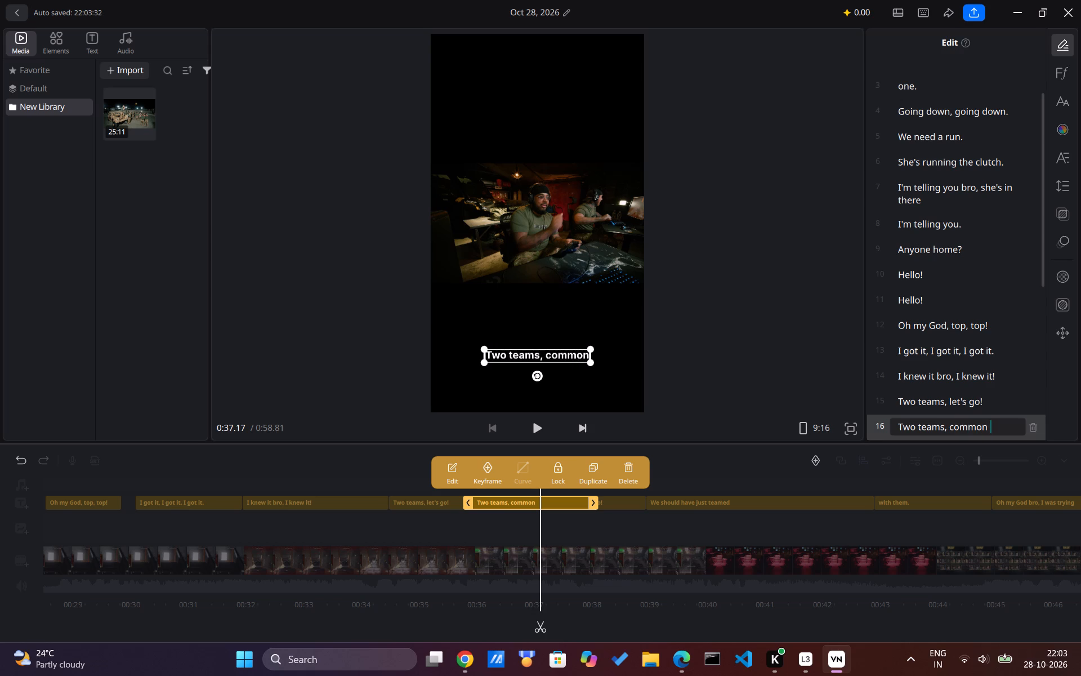
click(664, 535)
Trim the end of "Two teams, common" to about 37.05 seconds, leaving a gap before "No!".
click(575, 504)
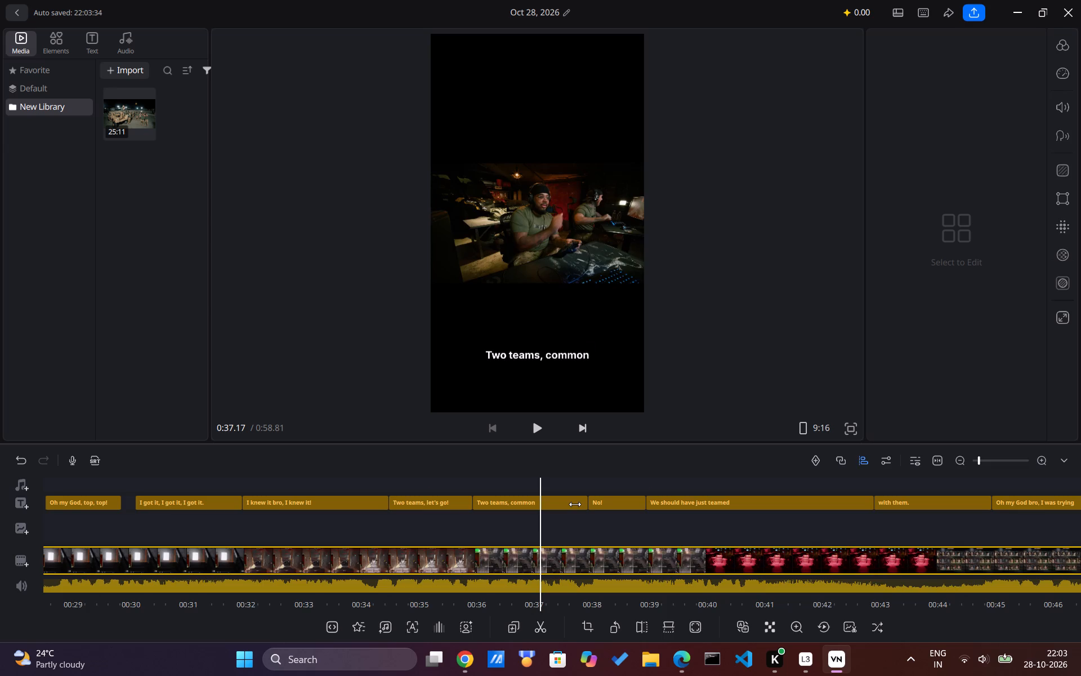
drag(555, 501, 501, 504)
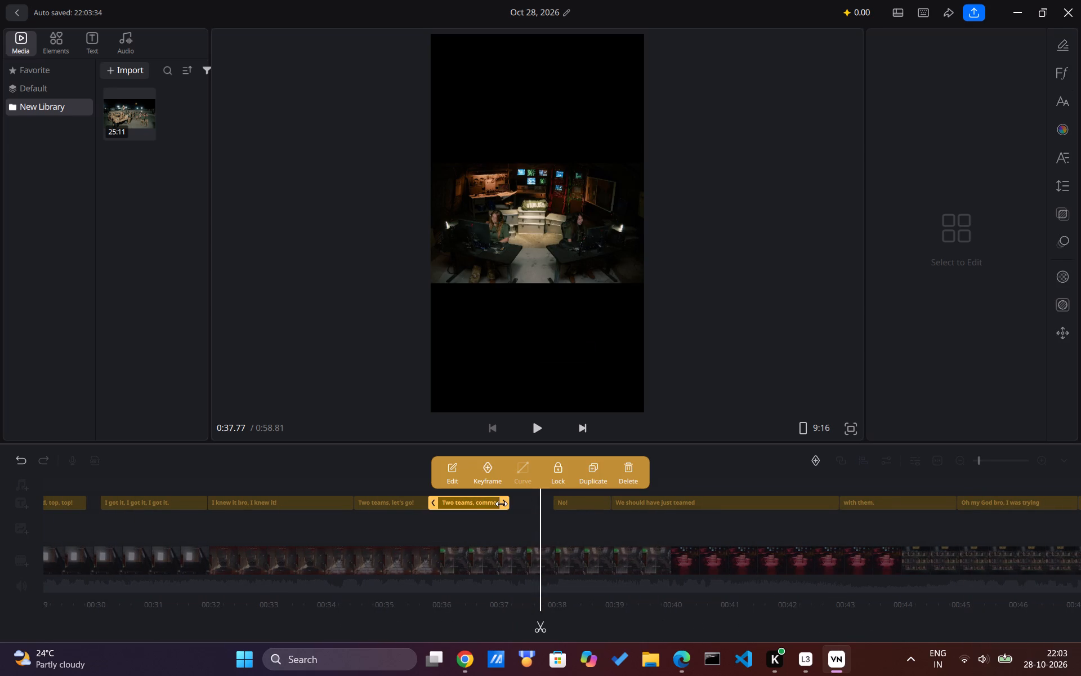
click(504, 518)
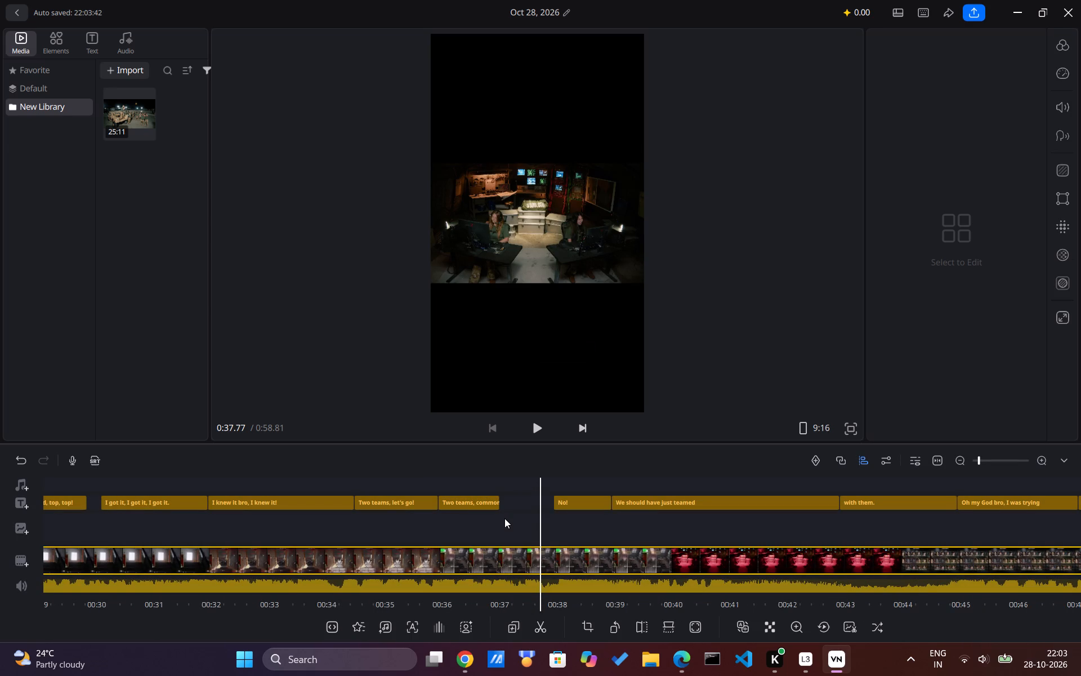
click(524, 508)
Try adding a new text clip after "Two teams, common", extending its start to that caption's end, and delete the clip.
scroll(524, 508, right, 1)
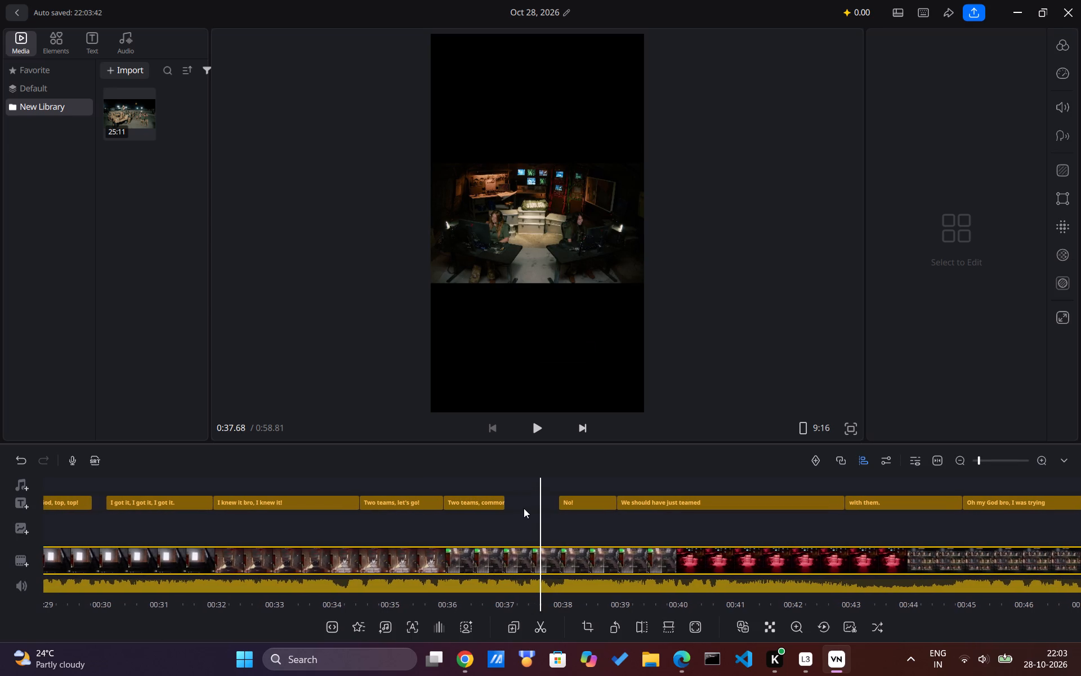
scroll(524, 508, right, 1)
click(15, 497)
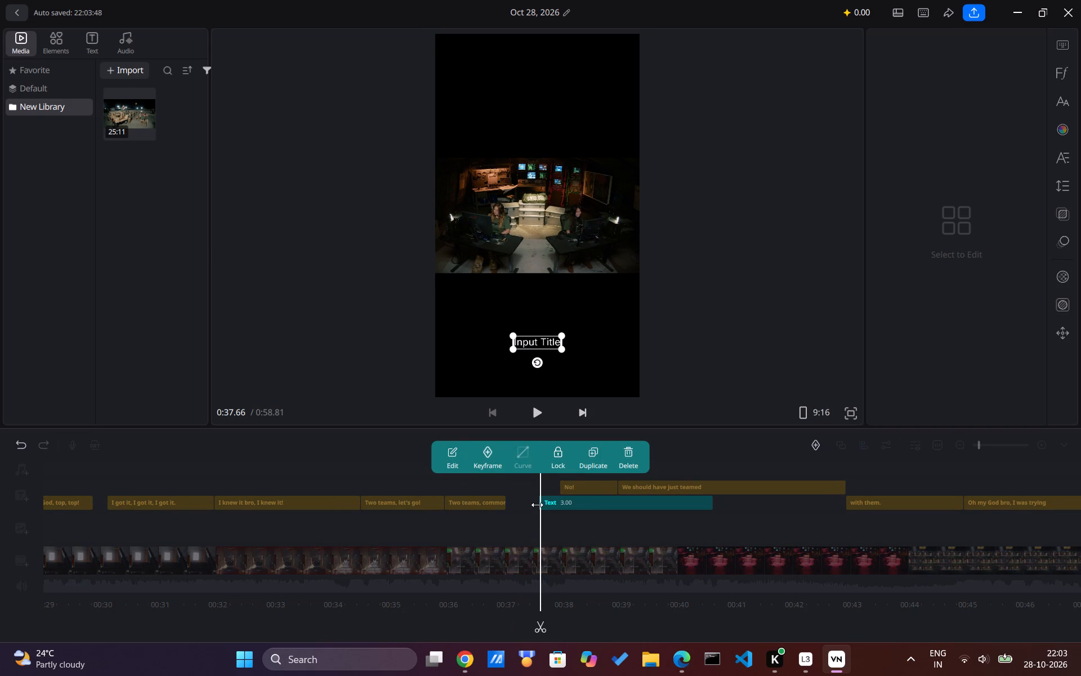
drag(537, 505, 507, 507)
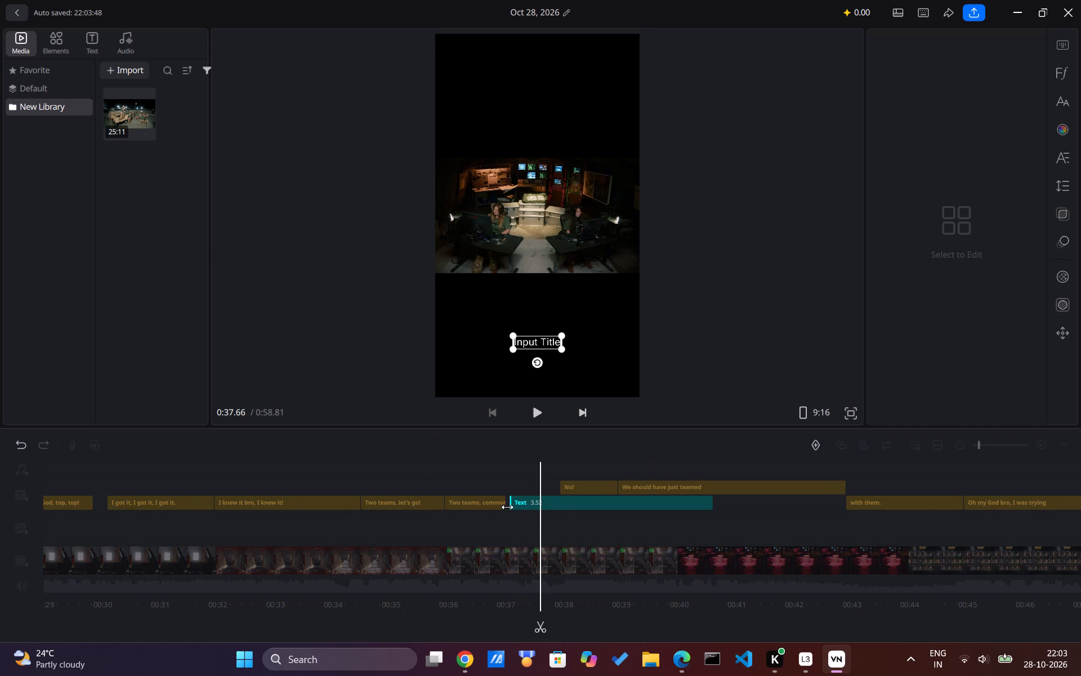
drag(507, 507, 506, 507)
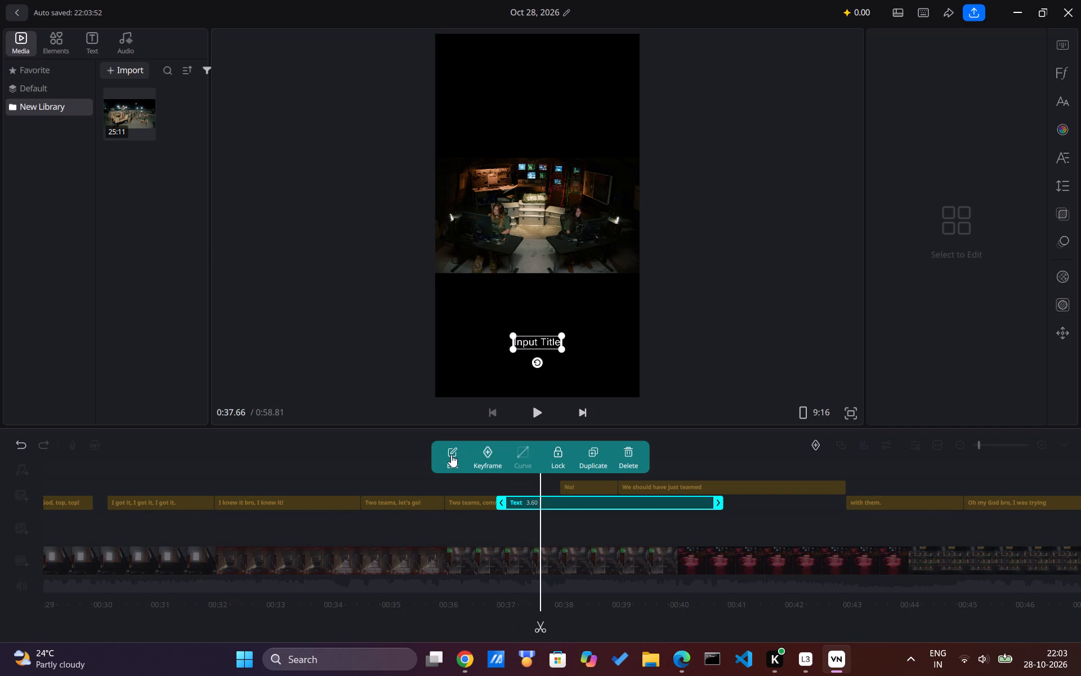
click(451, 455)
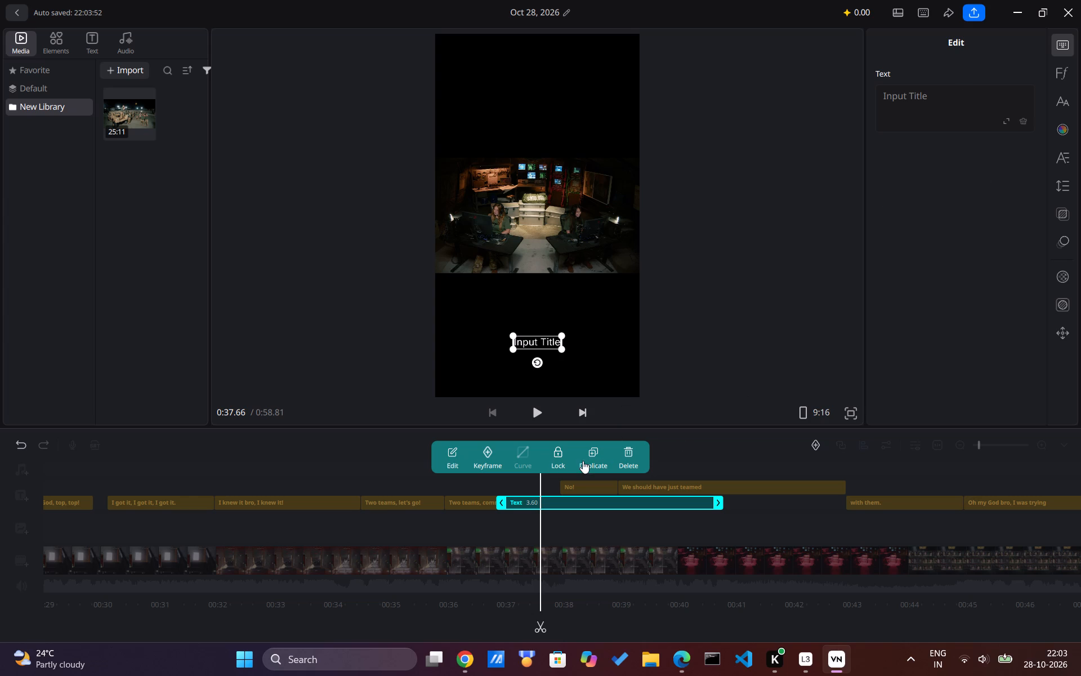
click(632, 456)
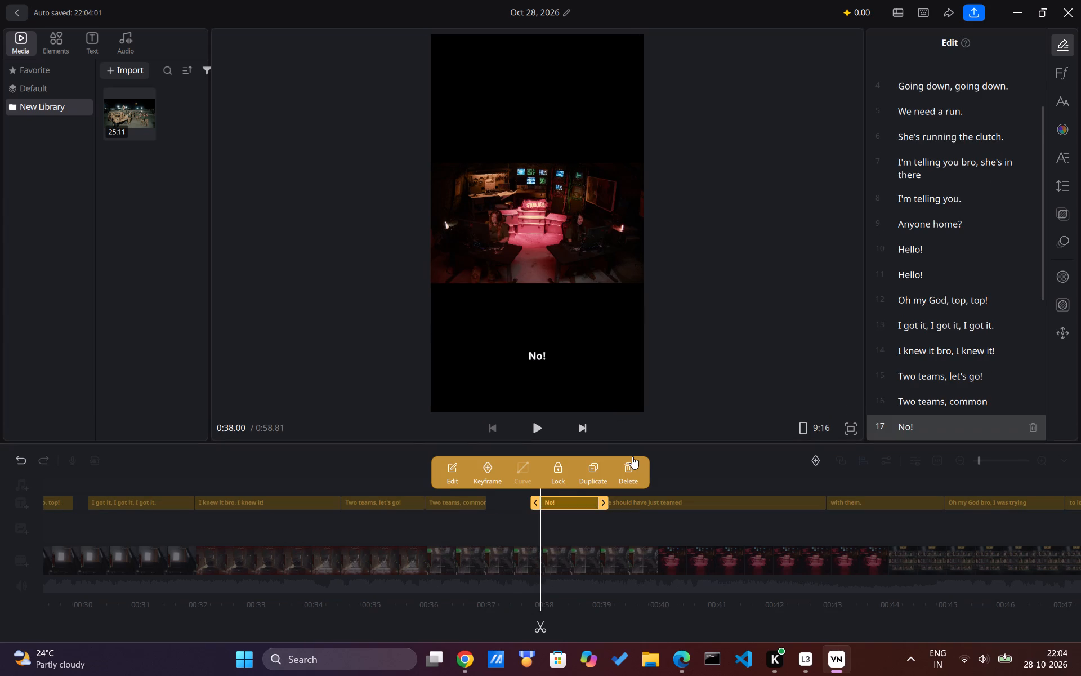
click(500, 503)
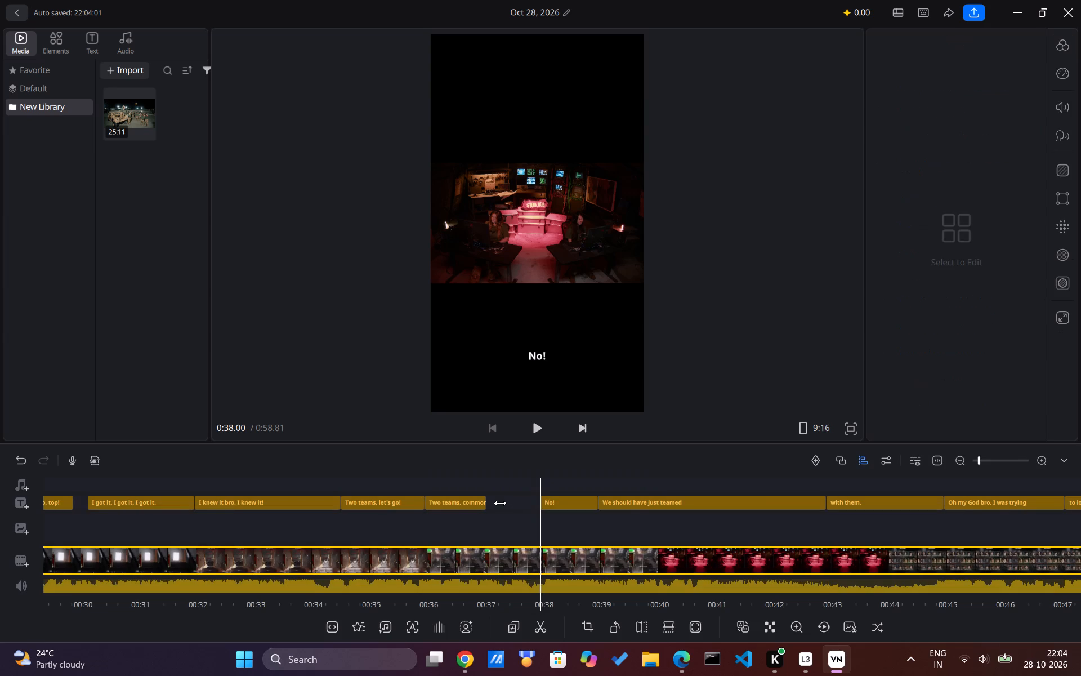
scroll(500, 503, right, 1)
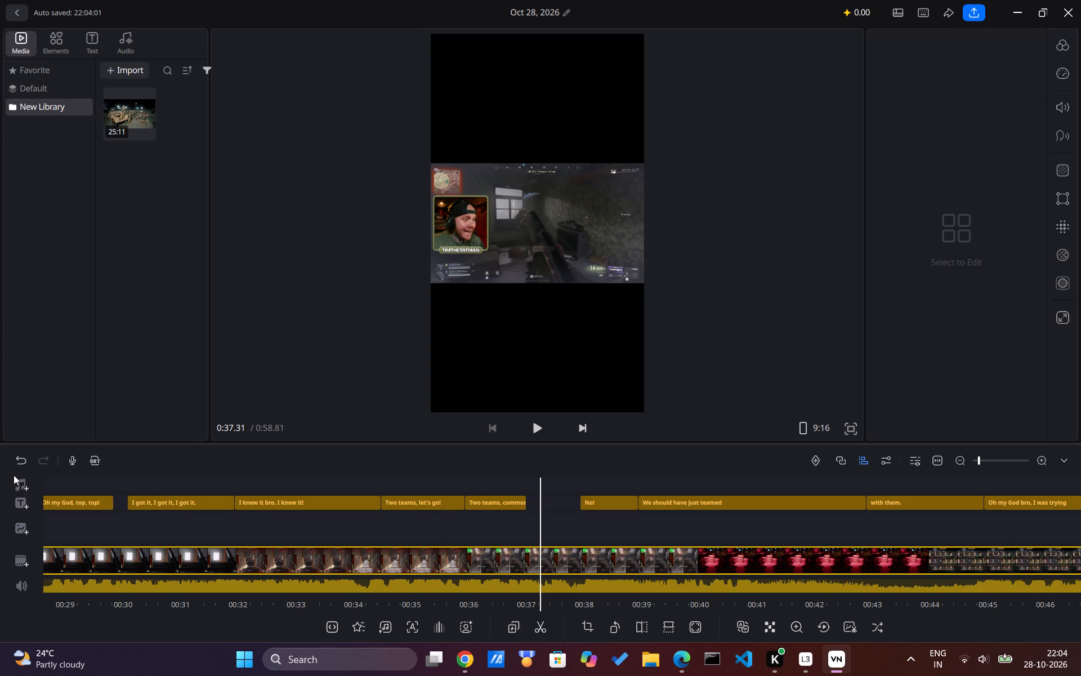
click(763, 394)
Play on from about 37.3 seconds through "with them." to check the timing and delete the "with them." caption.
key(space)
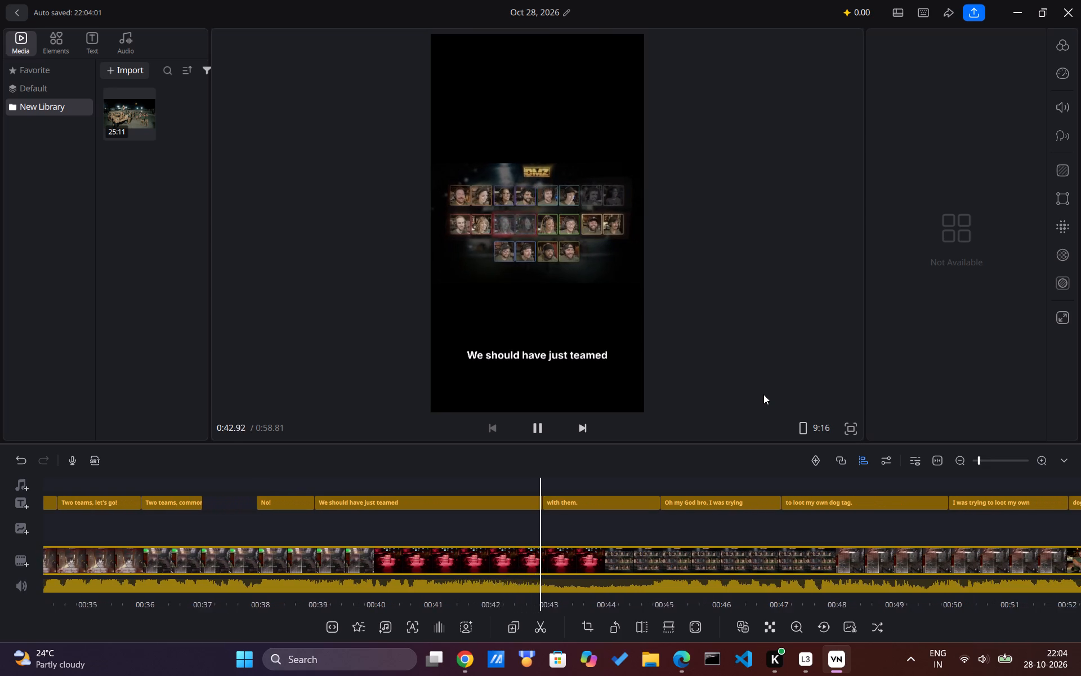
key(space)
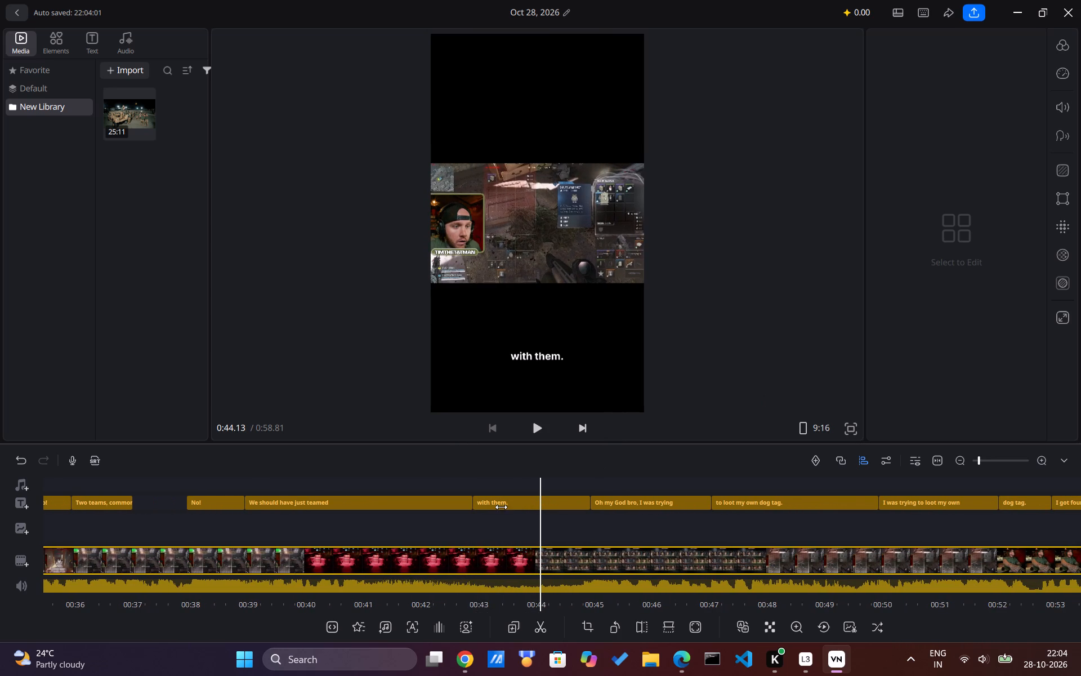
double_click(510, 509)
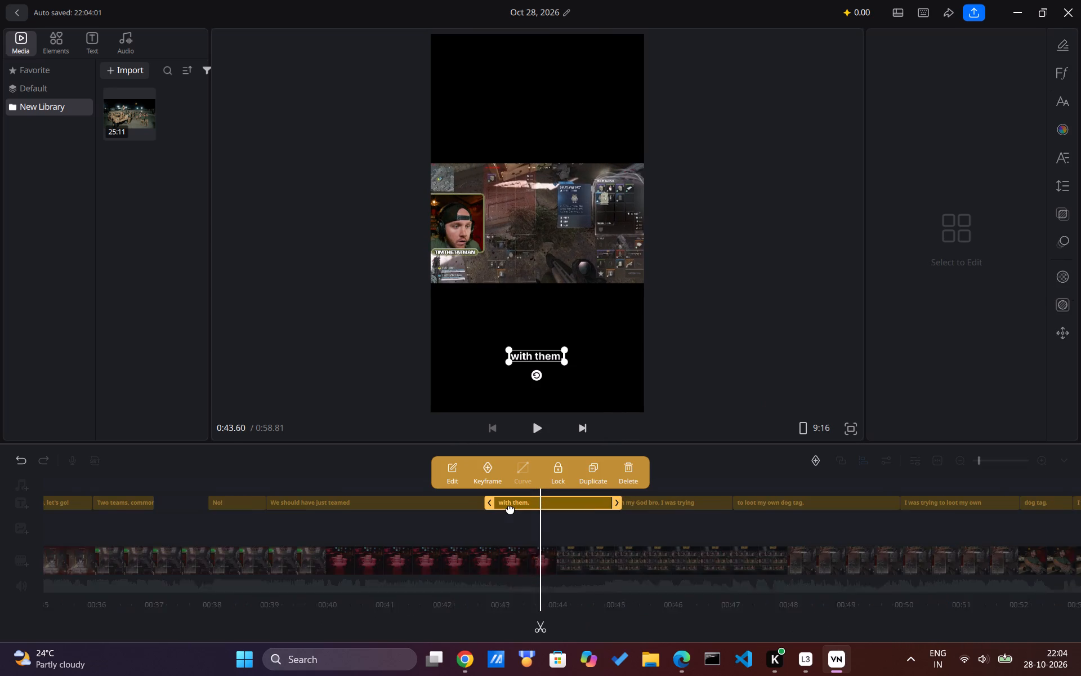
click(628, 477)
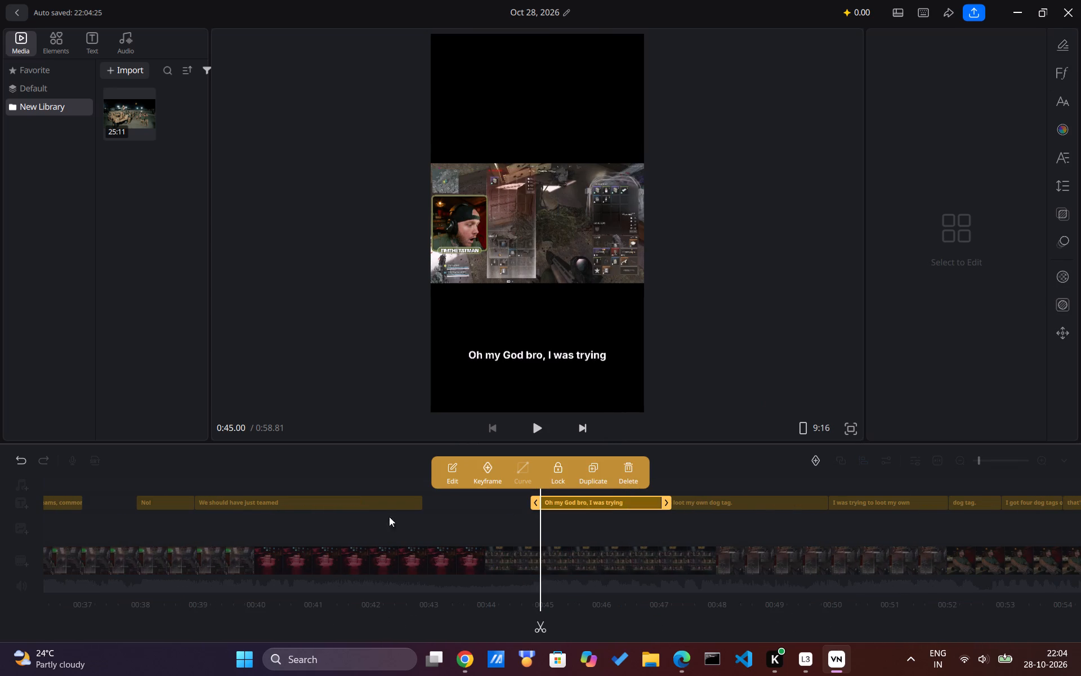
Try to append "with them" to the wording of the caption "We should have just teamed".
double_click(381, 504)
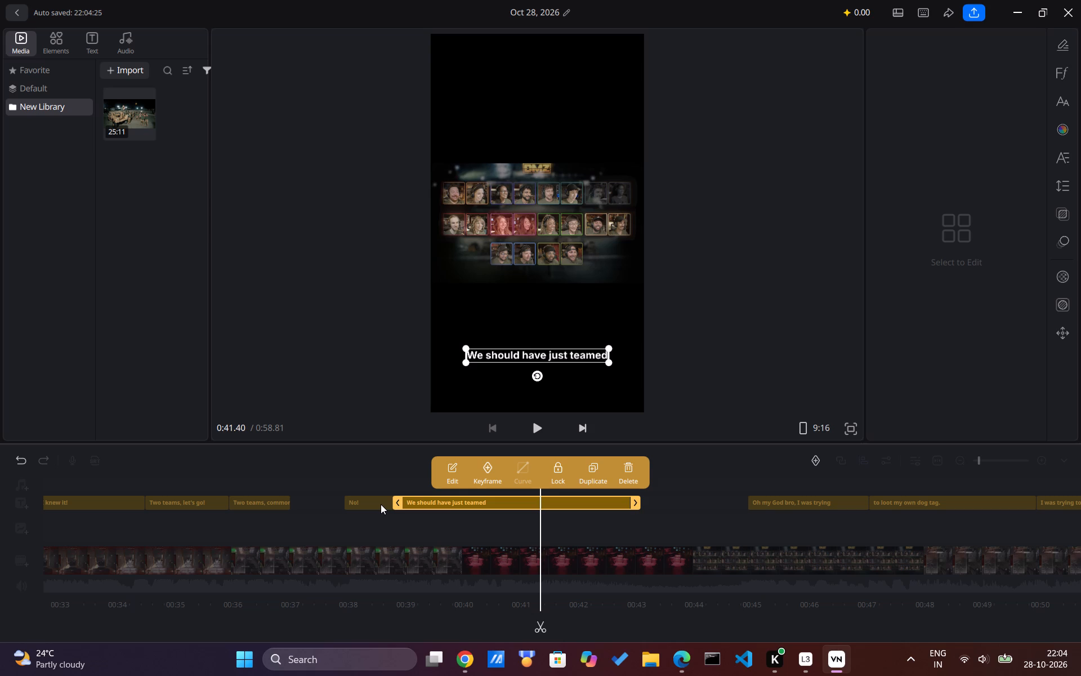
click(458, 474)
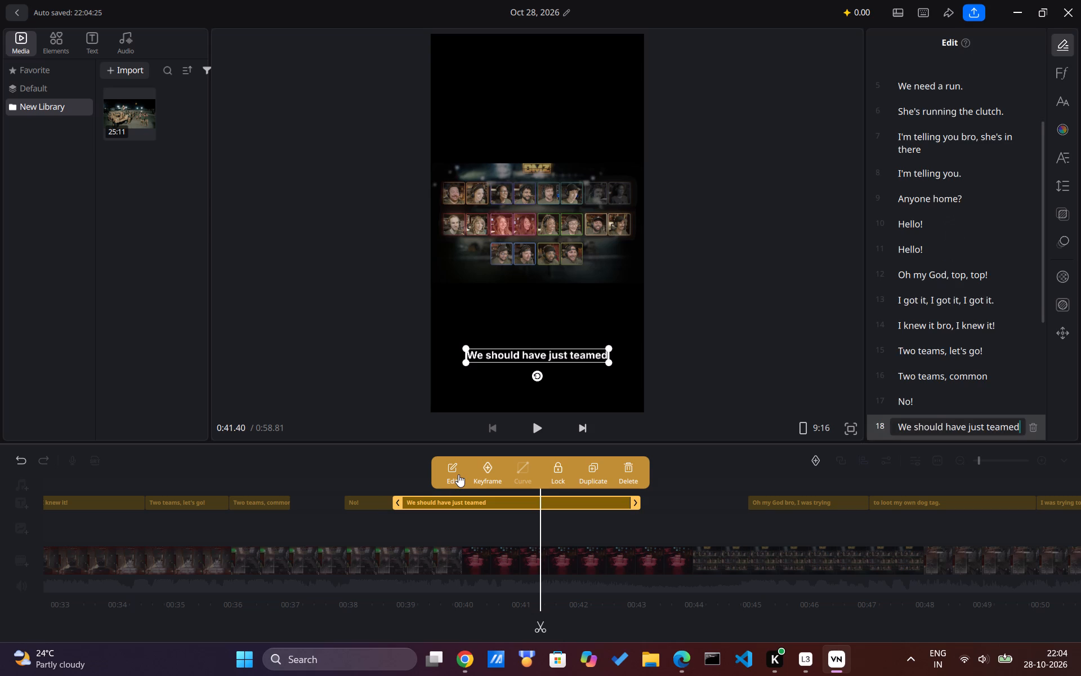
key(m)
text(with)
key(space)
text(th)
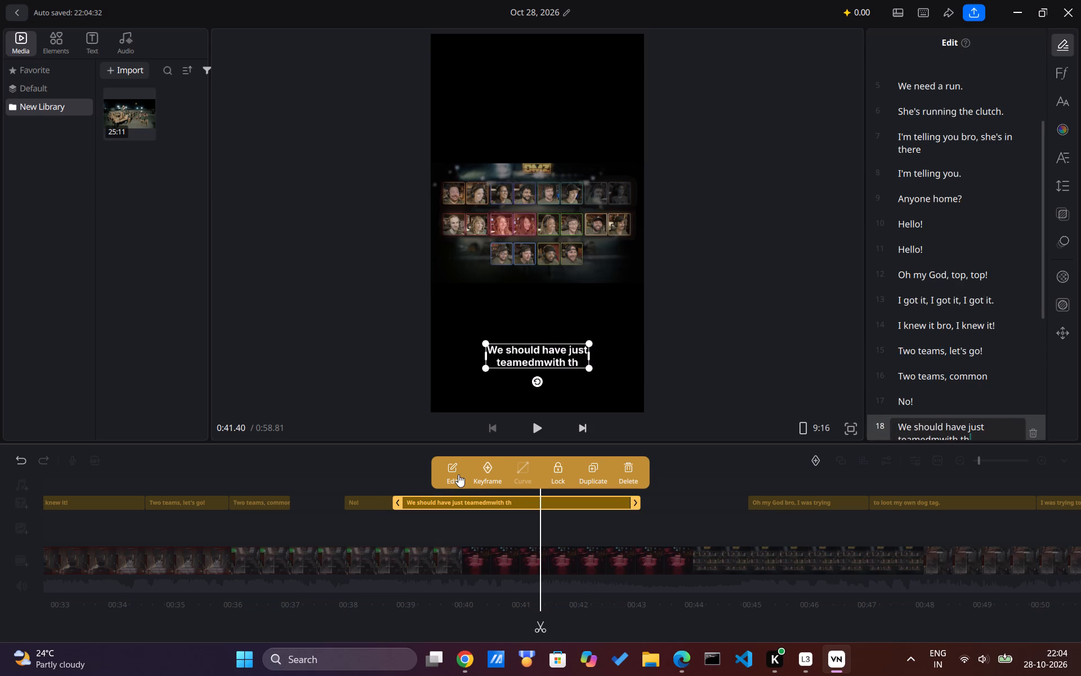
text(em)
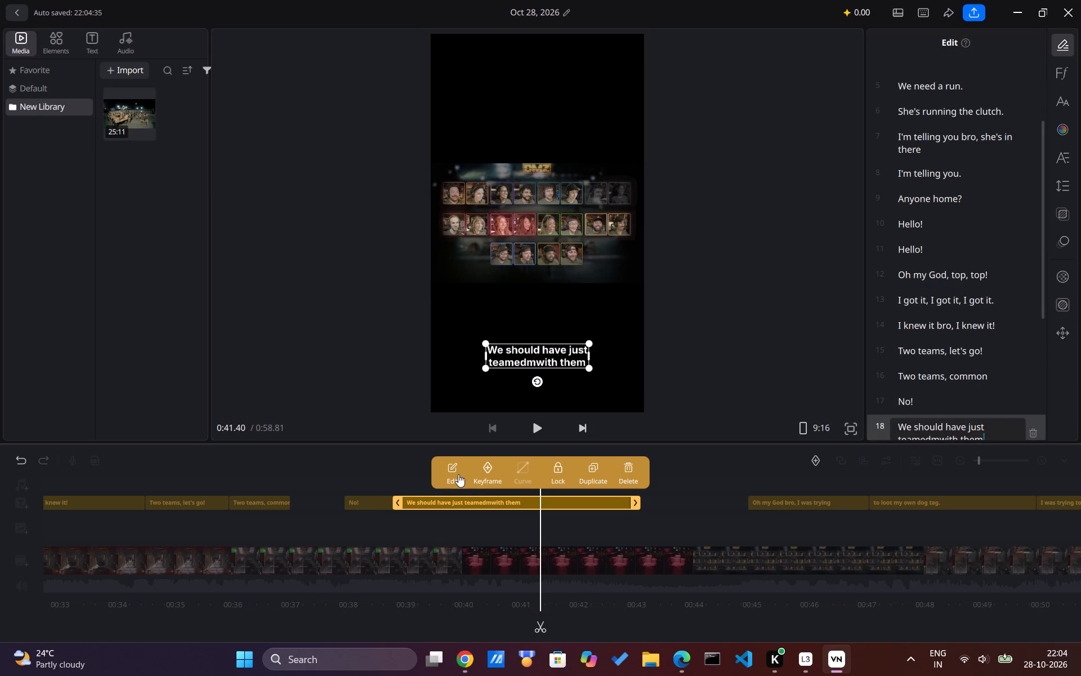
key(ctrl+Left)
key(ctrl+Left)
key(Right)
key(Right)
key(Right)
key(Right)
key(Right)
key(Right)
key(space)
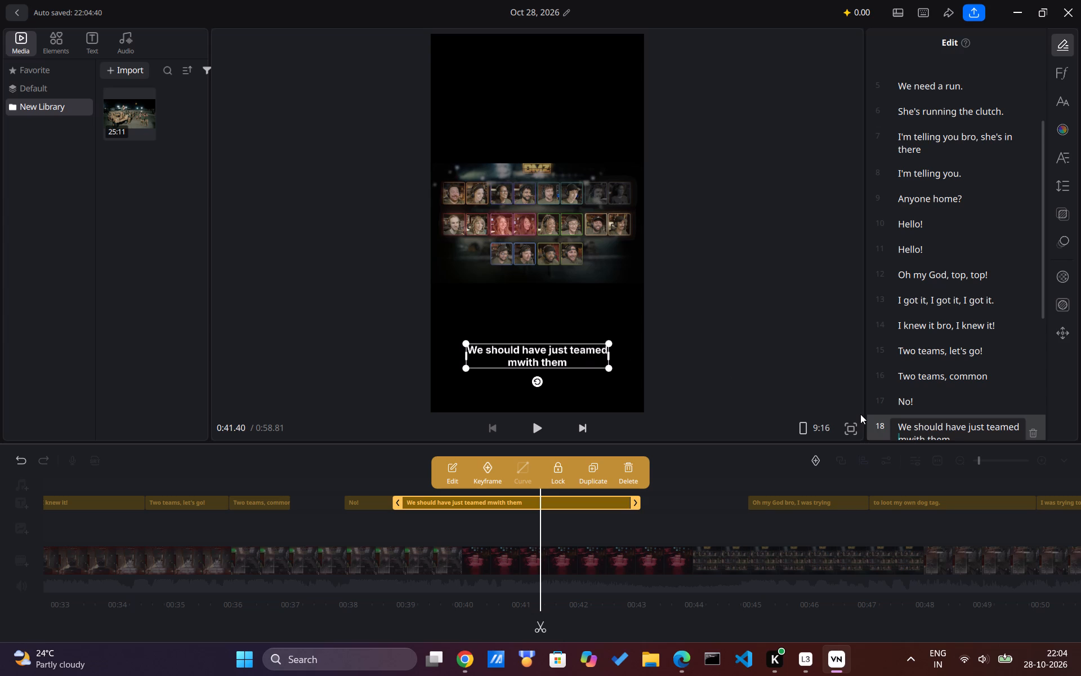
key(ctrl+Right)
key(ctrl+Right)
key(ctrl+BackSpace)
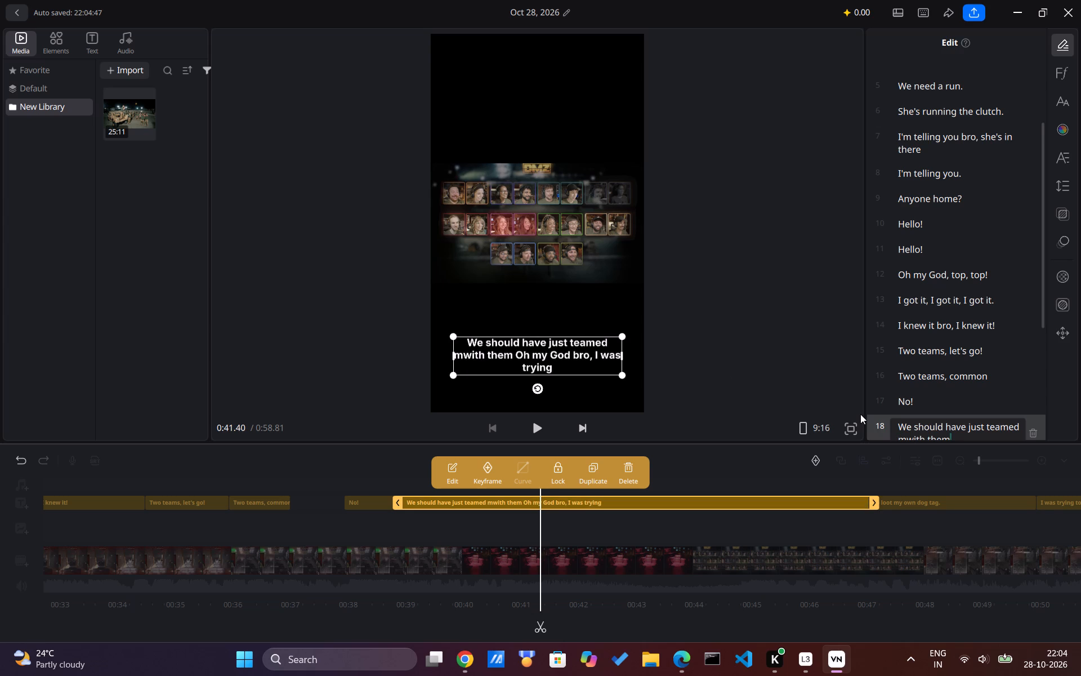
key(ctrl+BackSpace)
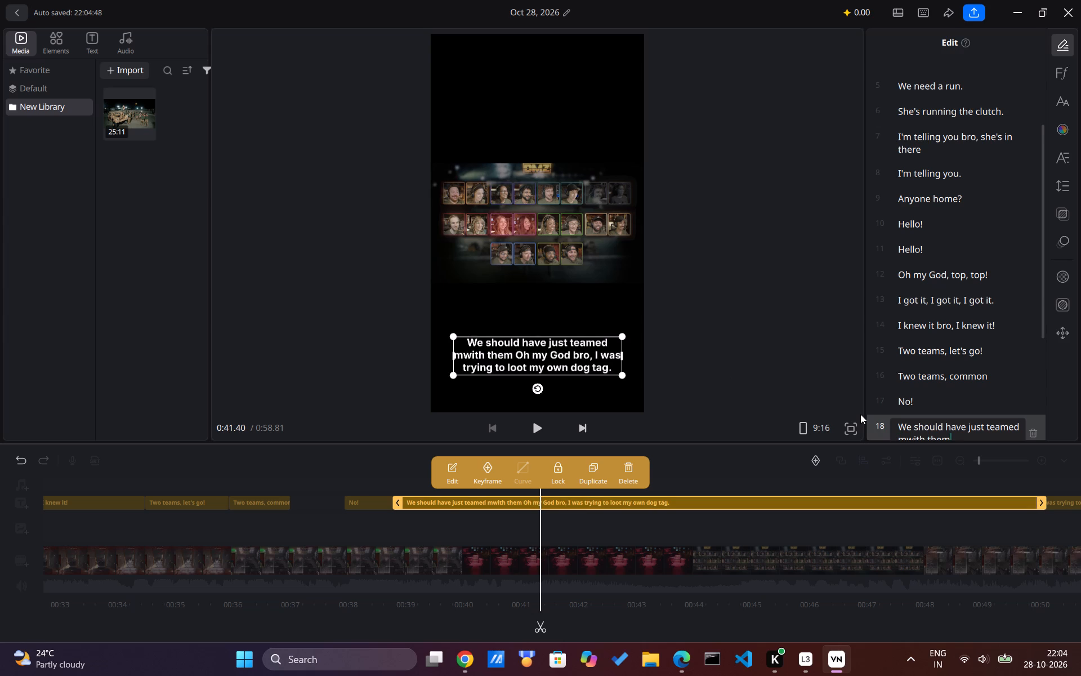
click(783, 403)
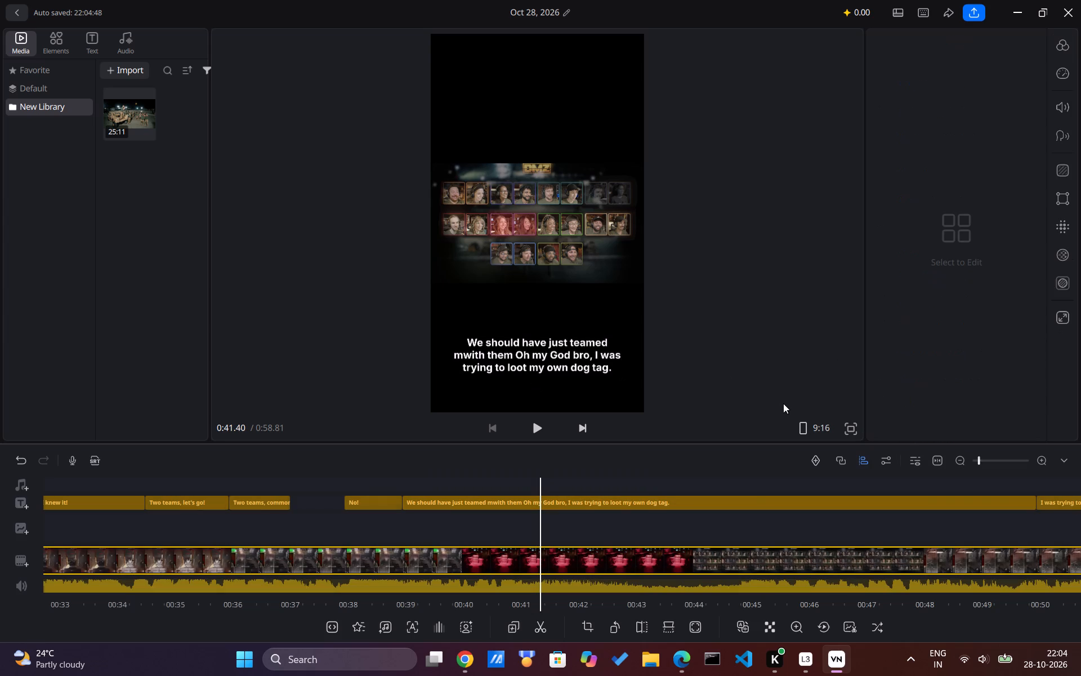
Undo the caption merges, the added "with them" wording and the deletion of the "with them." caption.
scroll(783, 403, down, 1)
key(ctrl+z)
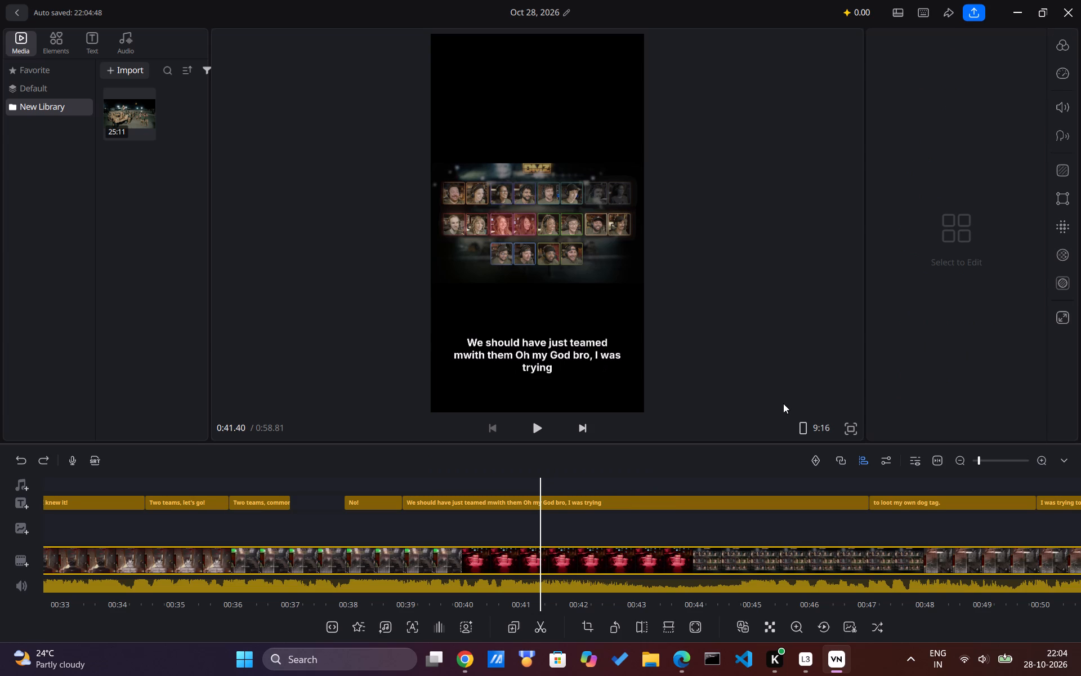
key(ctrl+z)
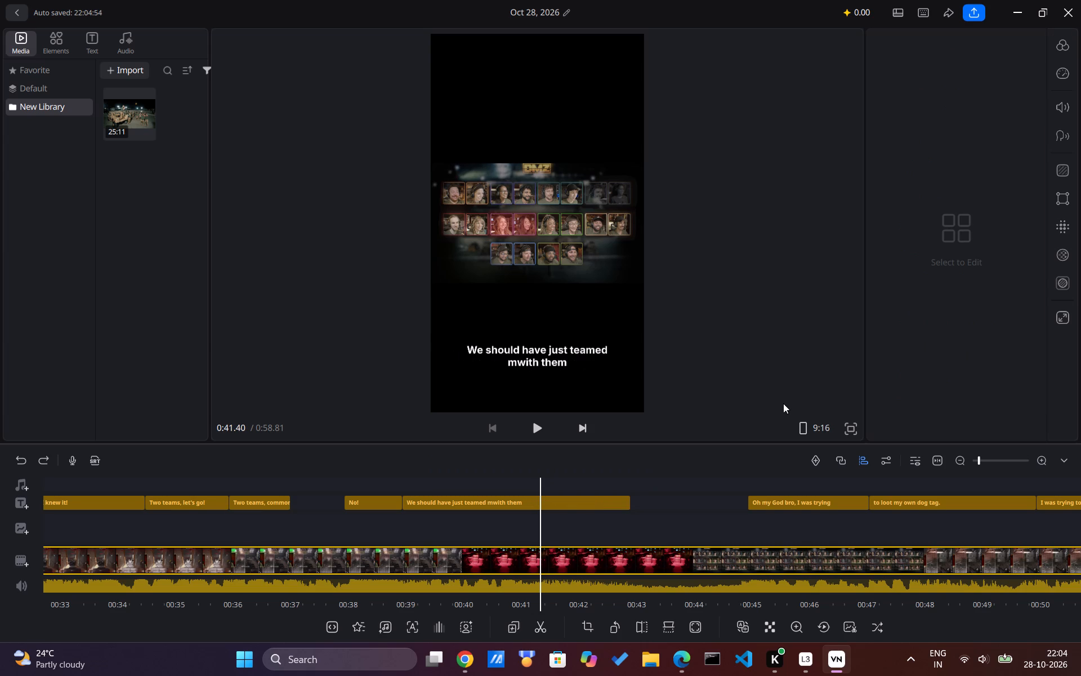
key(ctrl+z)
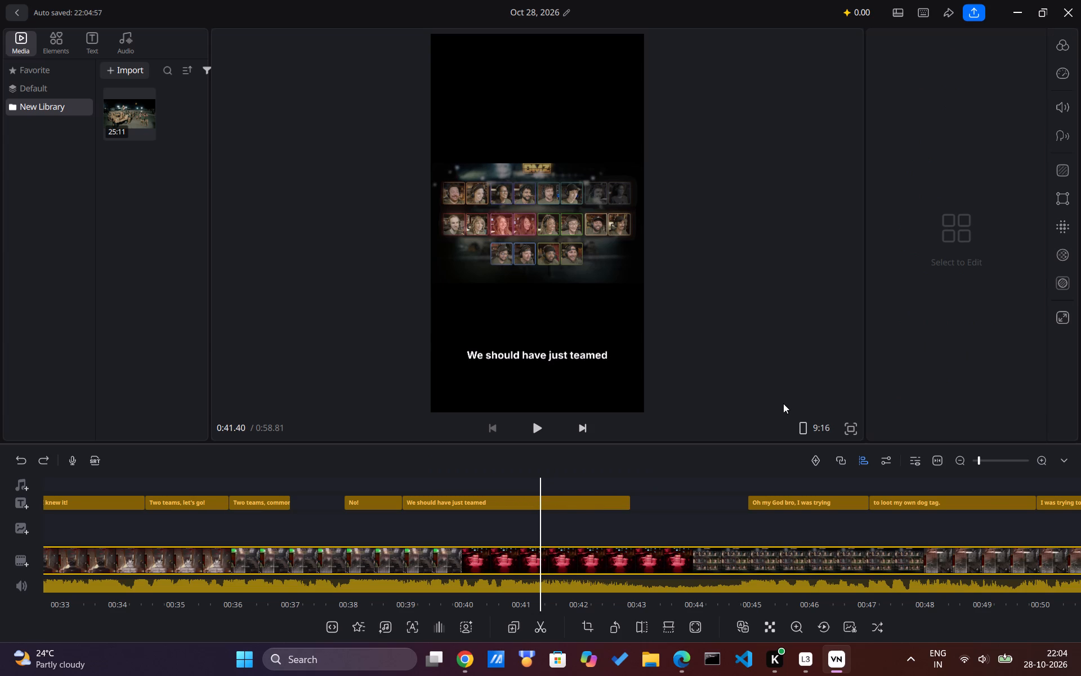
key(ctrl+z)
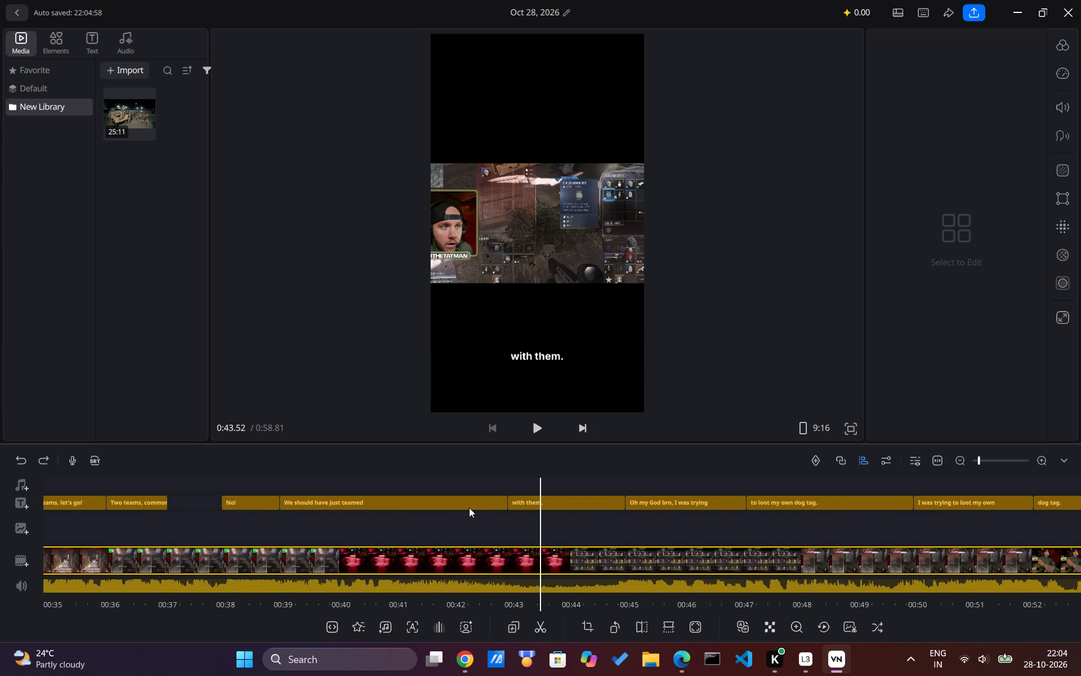
Trim the end of "We should have just teamed" back to about 41 seconds.
double_click(468, 507)
drag(598, 501, 483, 501)
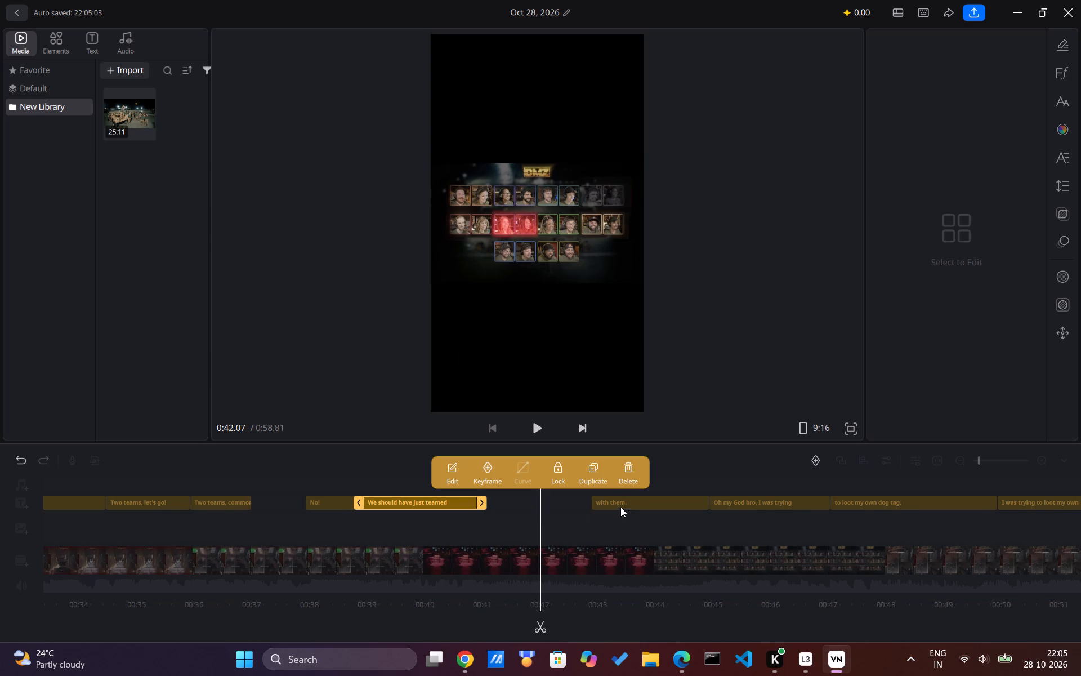
Extend the start of "with them." back to the preceding caption's end at about 41 seconds and trim its end to about 42.8 seconds.
double_click(632, 495)
ctrl+scroll(582, 510, up, 2)
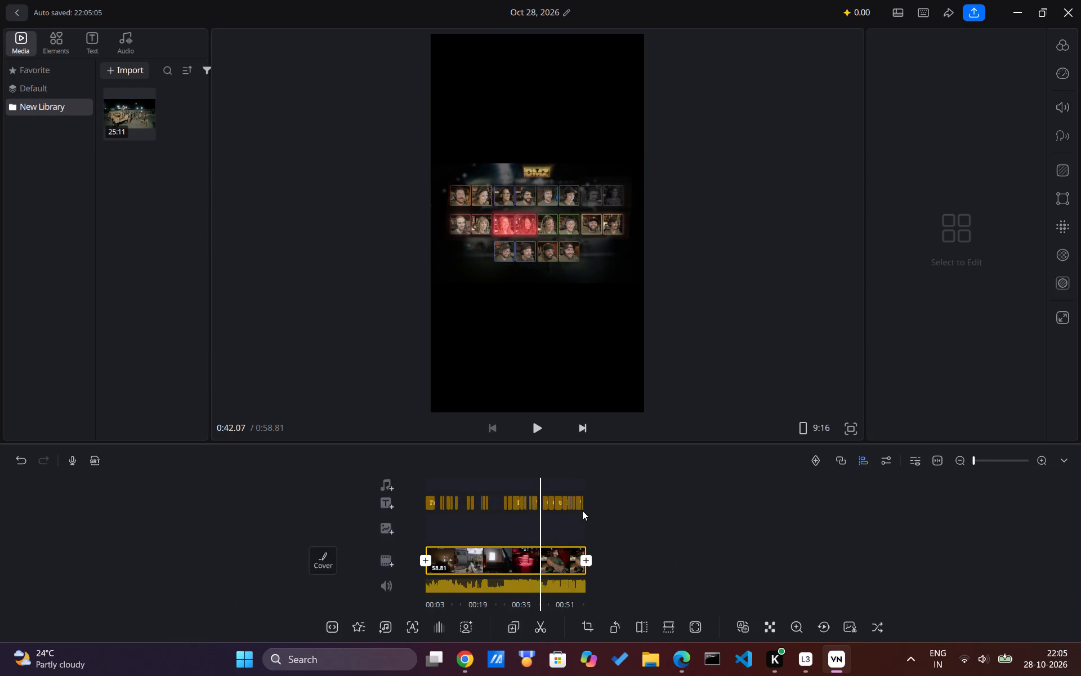
ctrl+scroll(582, 510, up, 6)
double_click(588, 502)
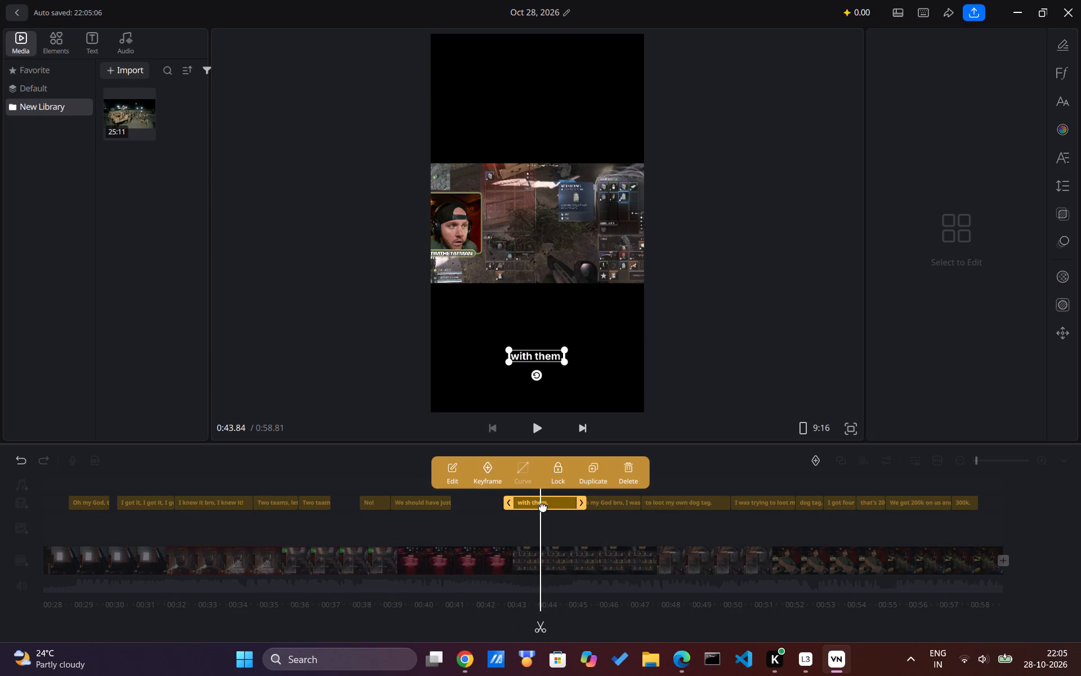
drag(507, 505, 450, 504)
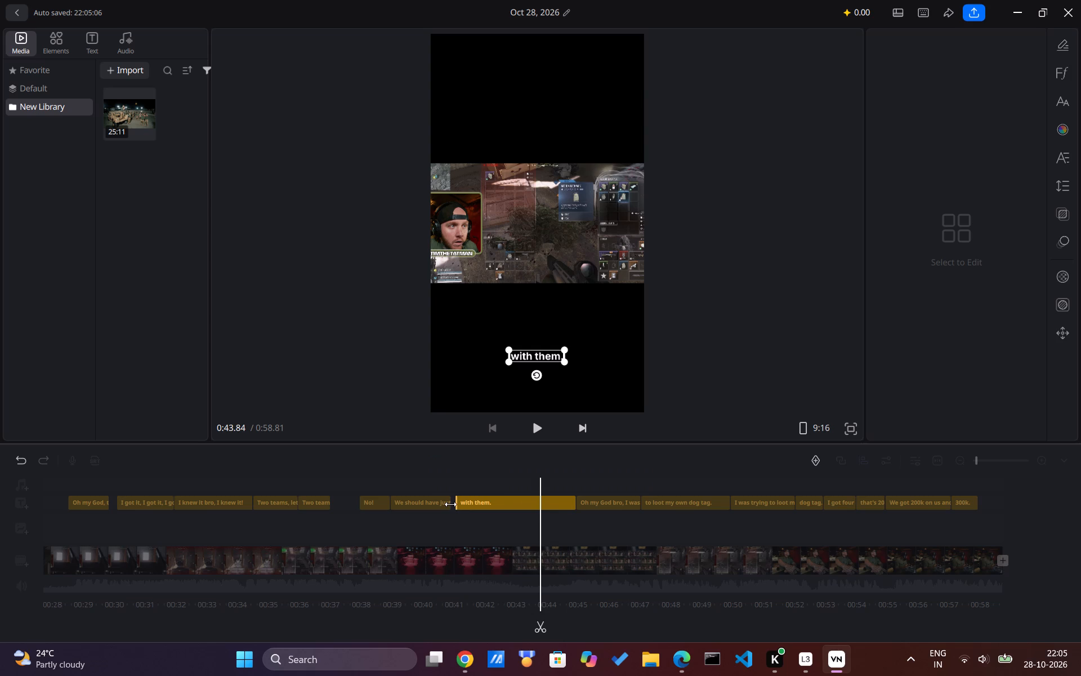
drag(450, 504, 446, 504)
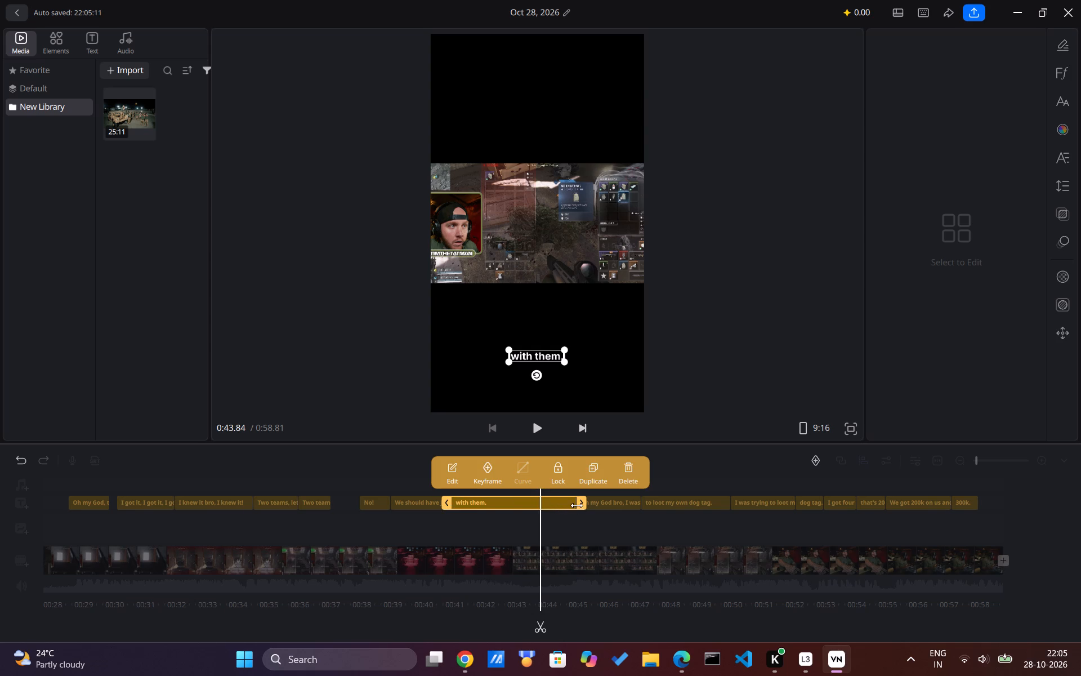
drag(578, 504, 510, 507)
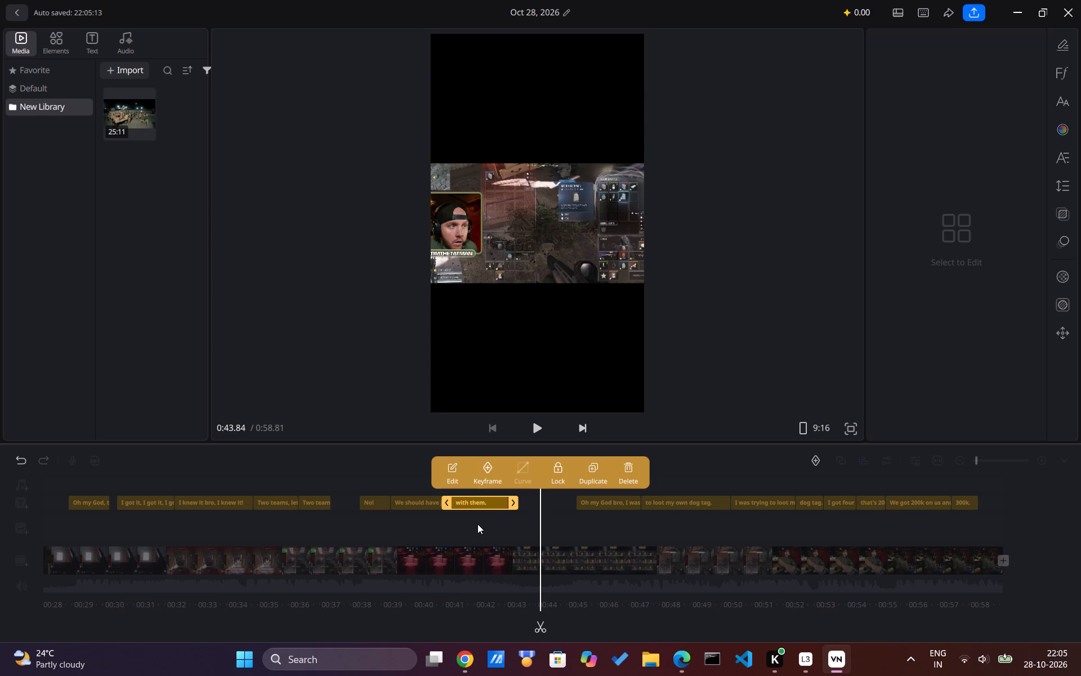
Play through "with them." to check its timing and trim the end of "We should have just teamed" to about 40.6 seconds.
scroll(477, 524, right, 3)
key(space)
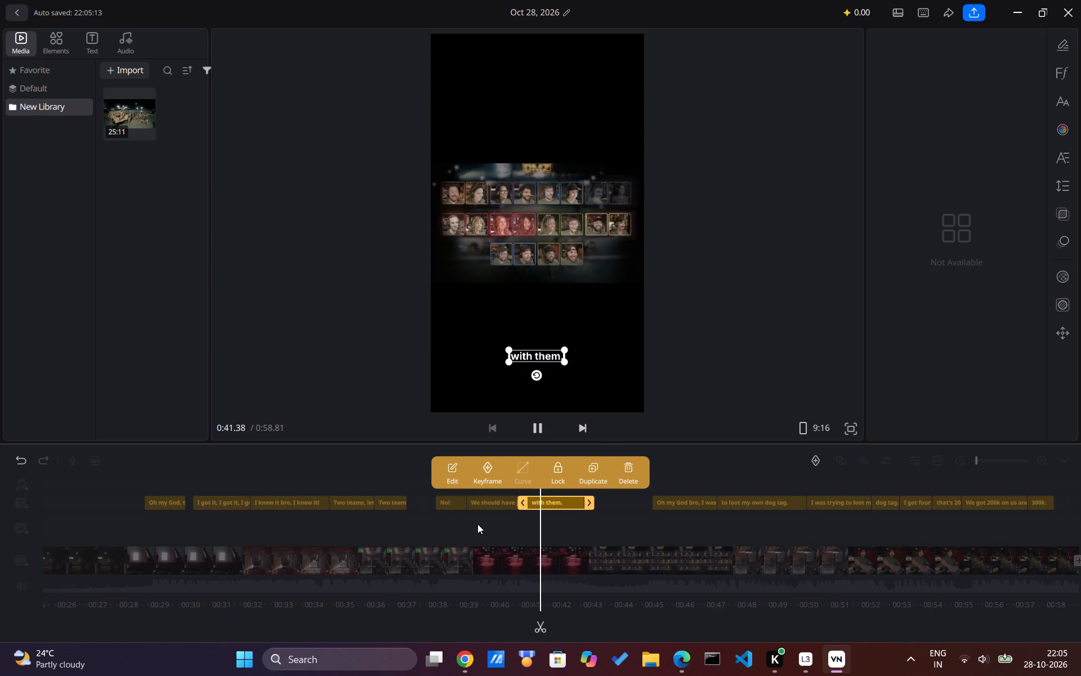
key(space)
click(472, 521)
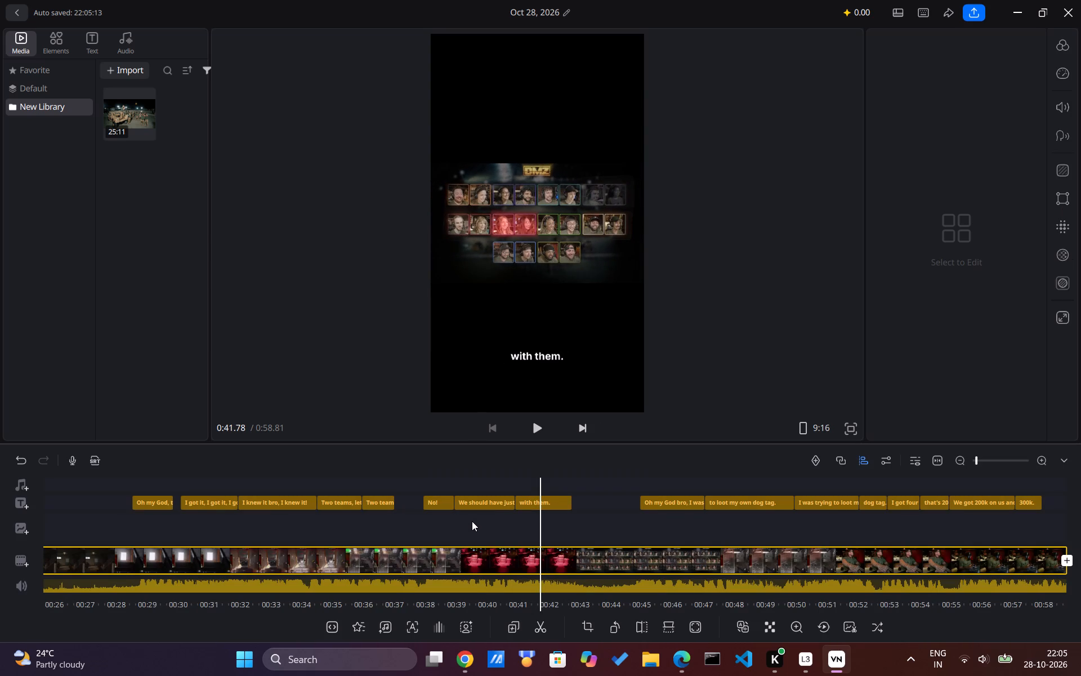
double_click(492, 504)
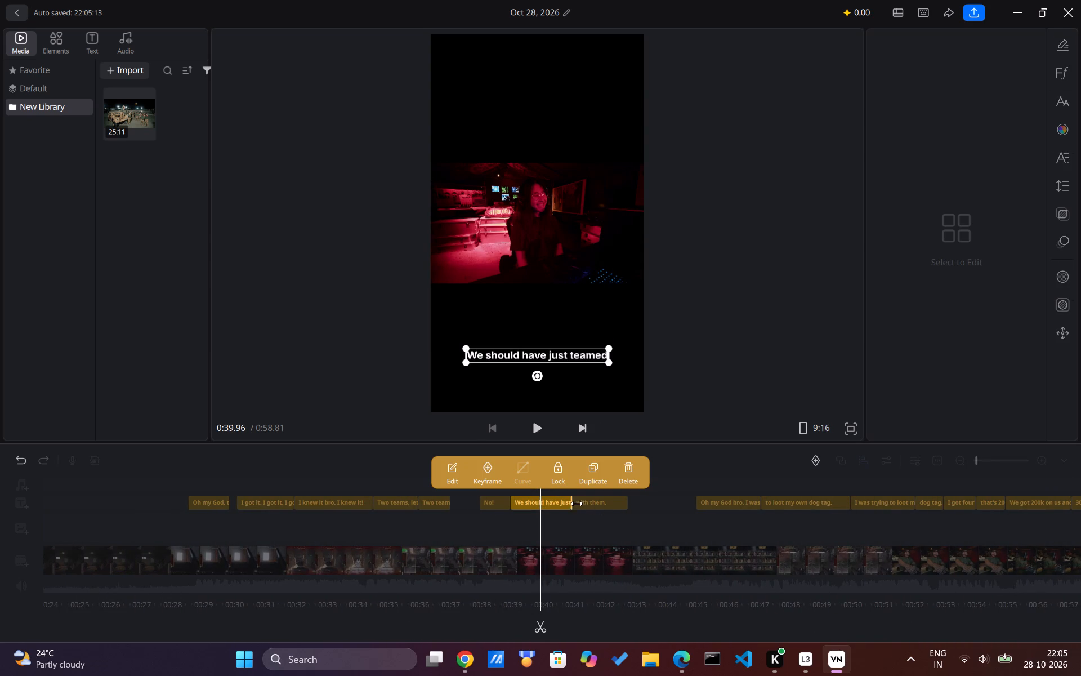
drag(575, 503, 563, 504)
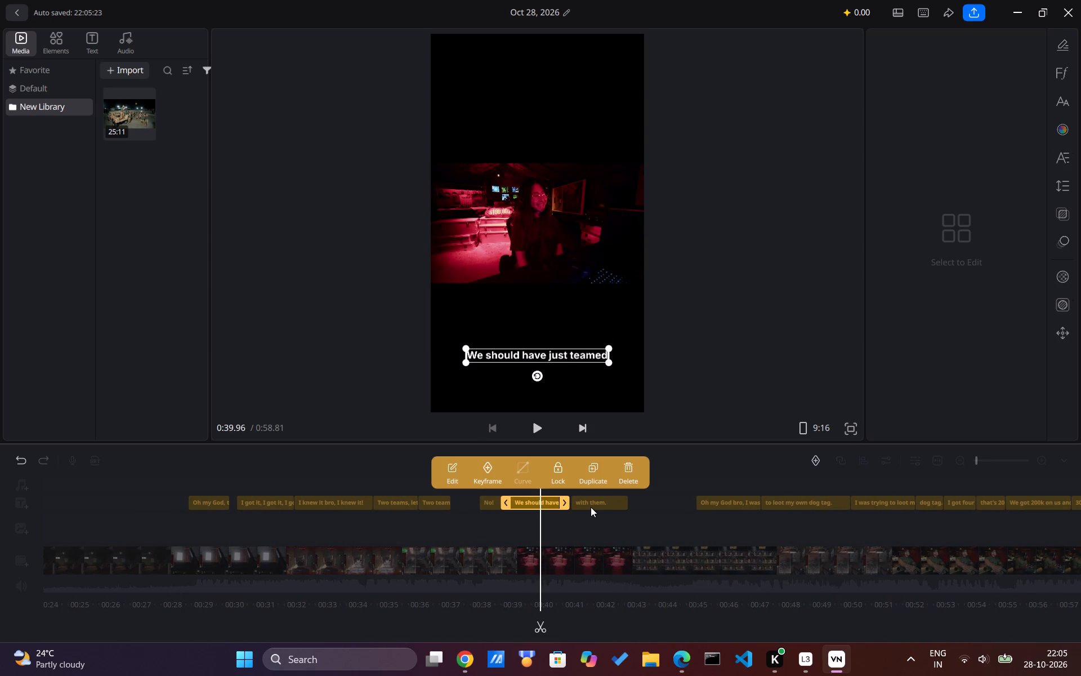
Extend the start of "with them." back to about 40.6 seconds and trim its end to about 41.8 seconds.
double_click(591, 507)
drag(511, 505, 508, 505)
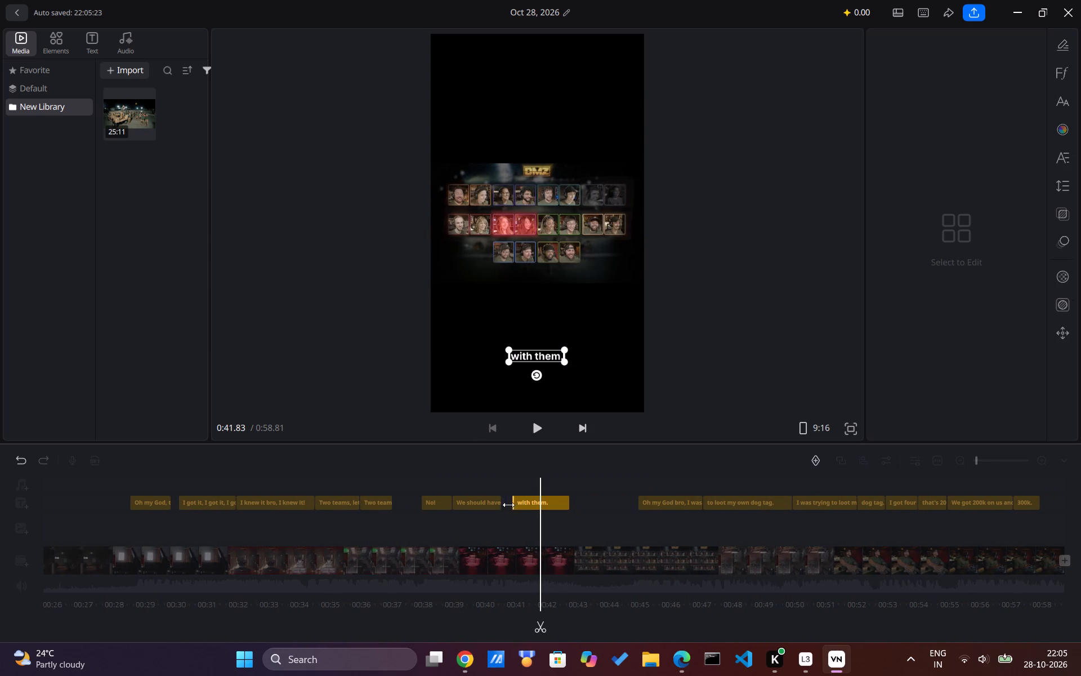
drag(508, 505, 493, 505)
drag(577, 505, 547, 505)
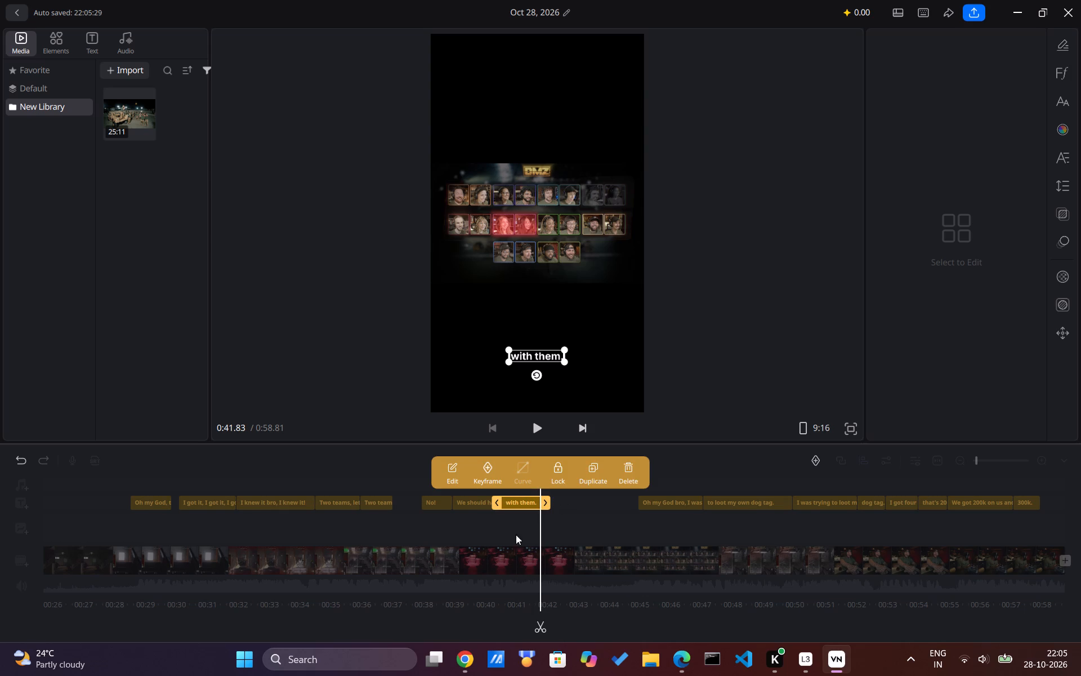
Play from "with them." at about 40.6 seconds to the clip's end to check the remaining captions against the audio.
click(497, 542)
scroll(497, 542, right, 4)
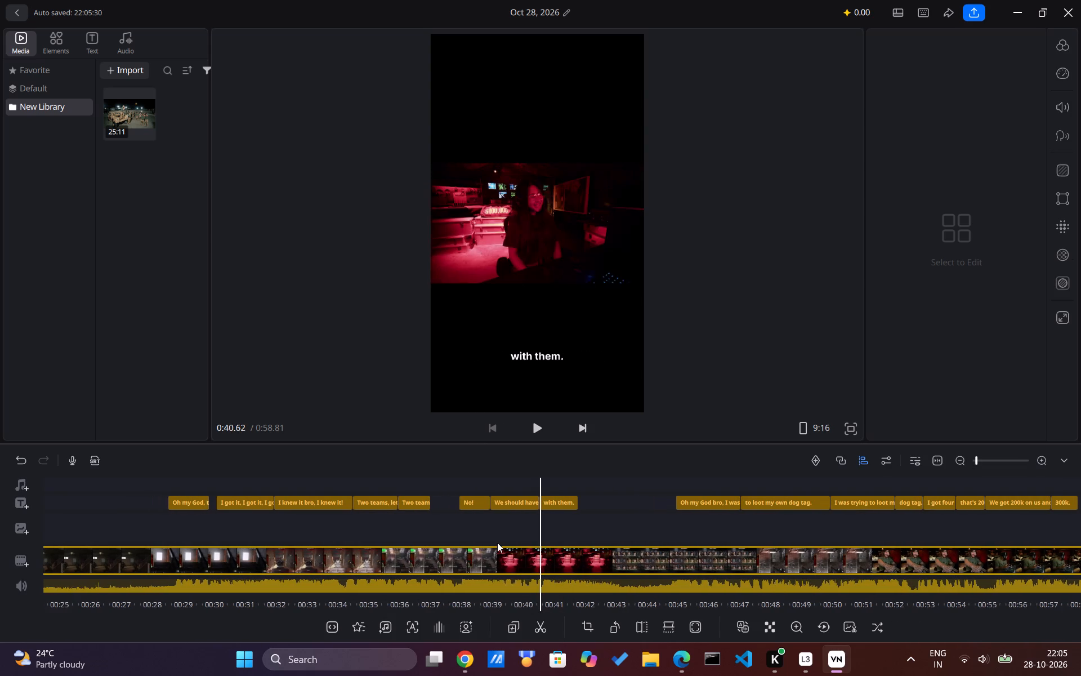
key(space)
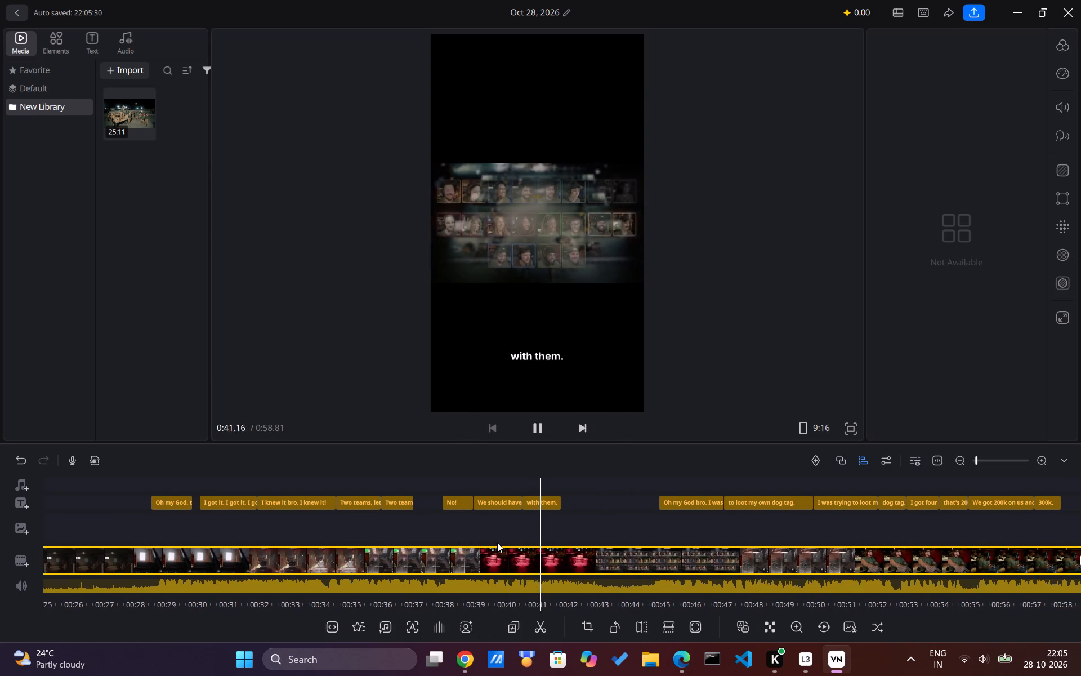
key(space)
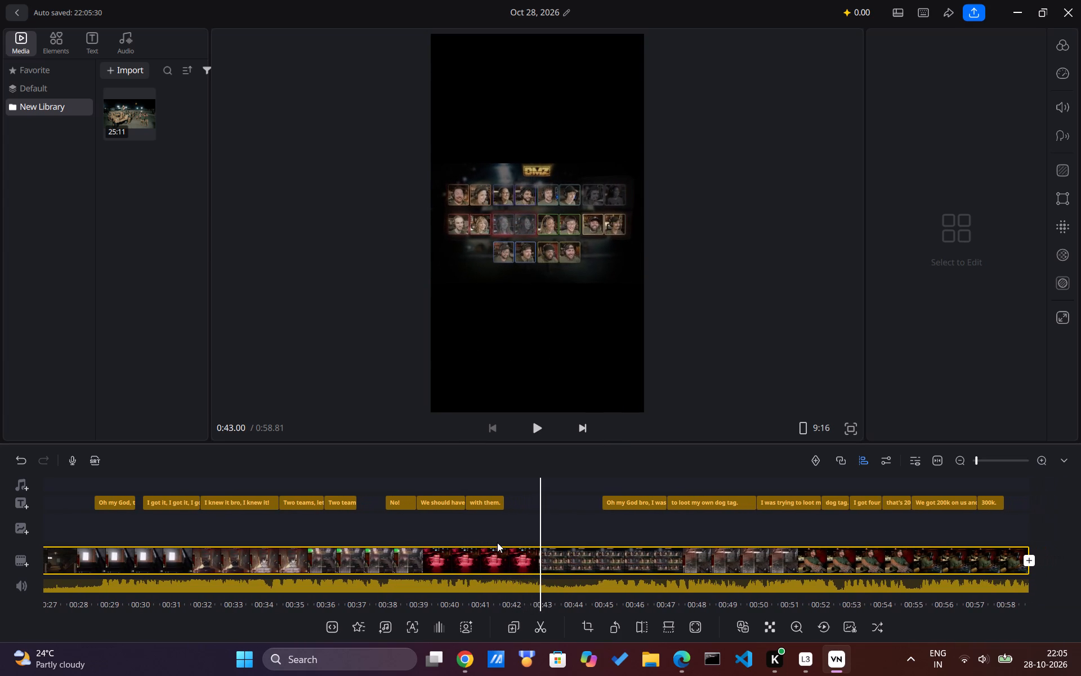
double_click(486, 493)
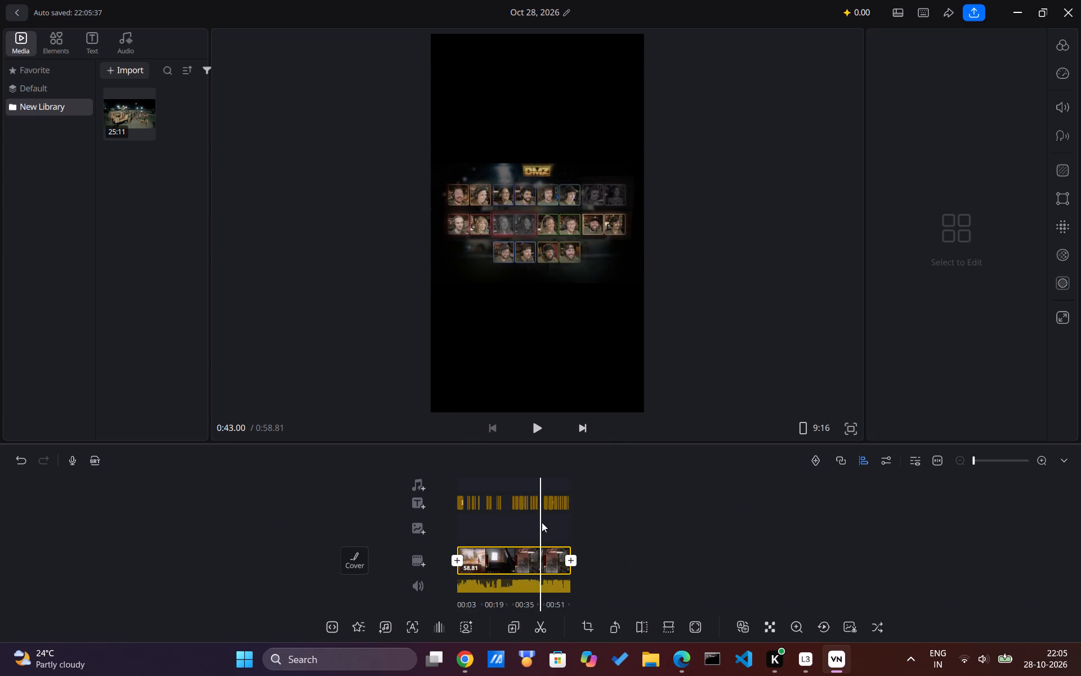
ctrl+scroll(542, 522, up, 10)
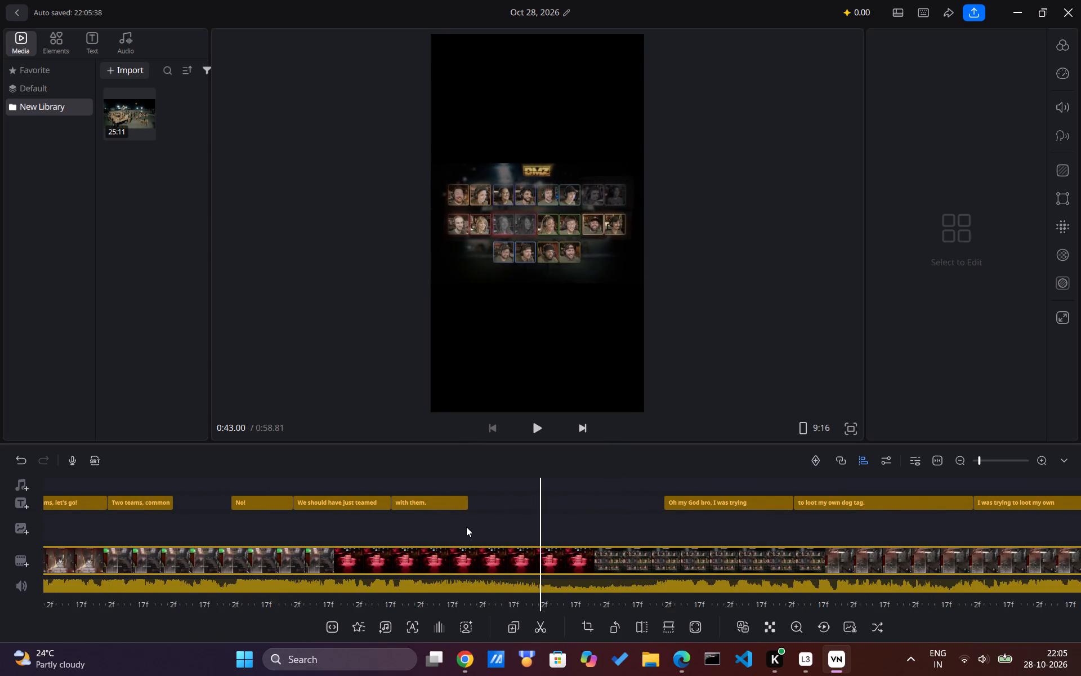
key(space)
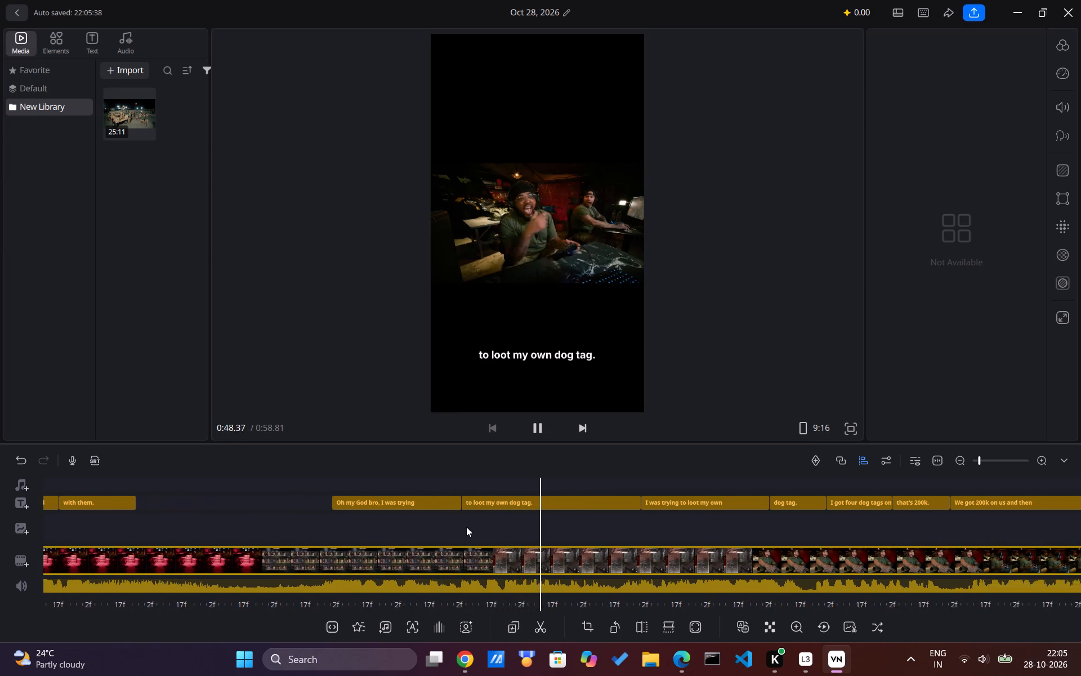
key(space)
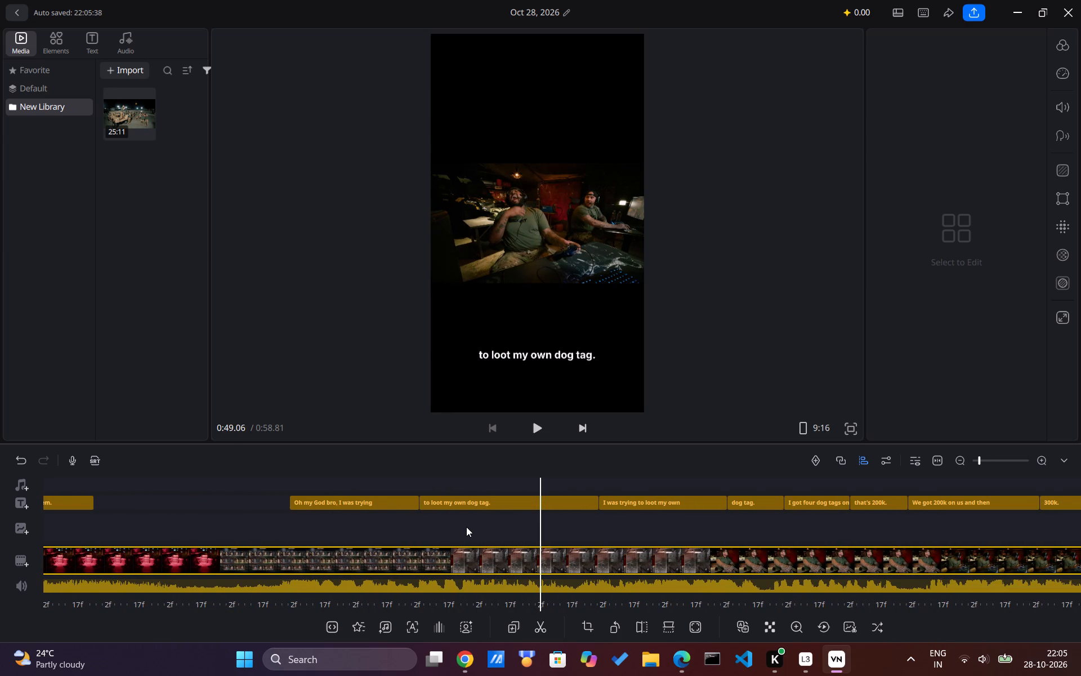
key(space)
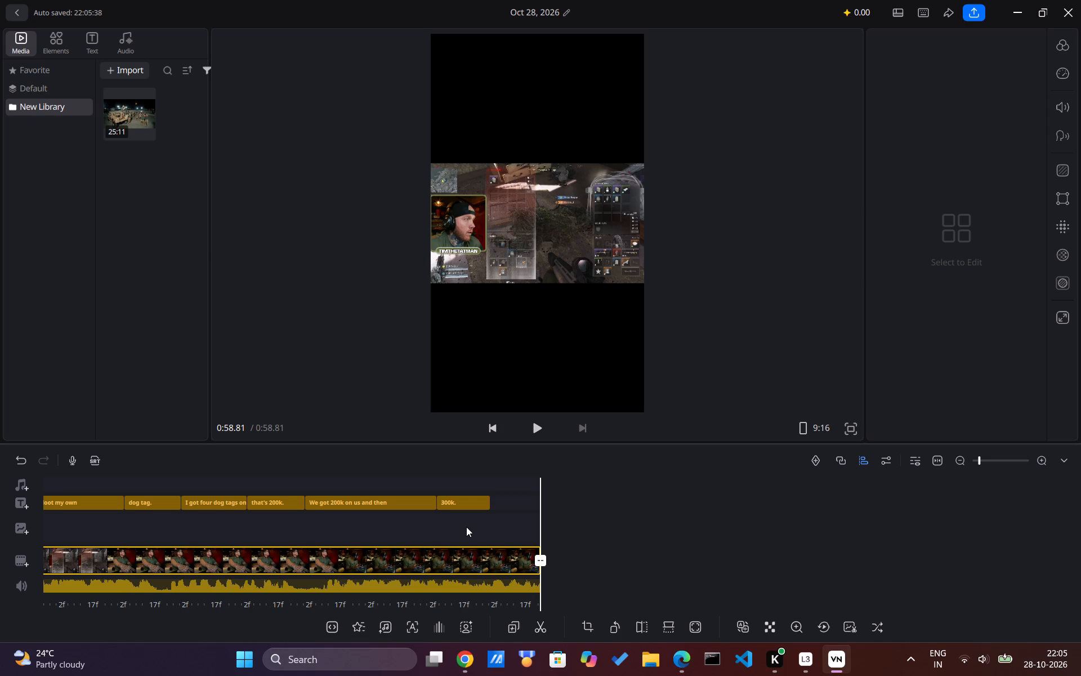
double_click(616, 553)
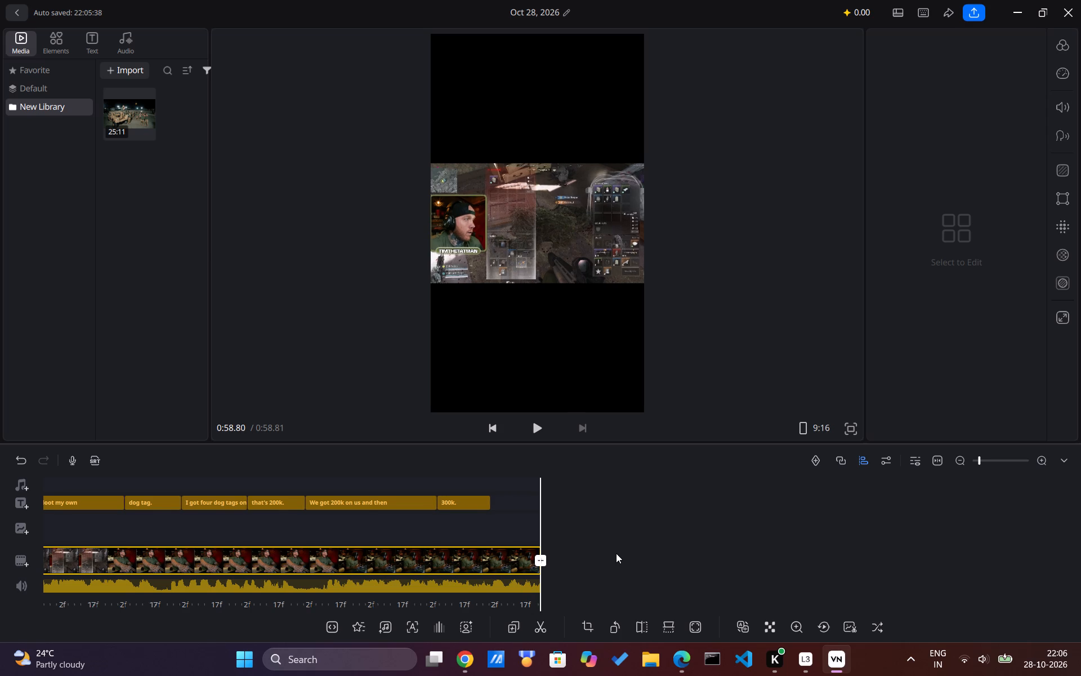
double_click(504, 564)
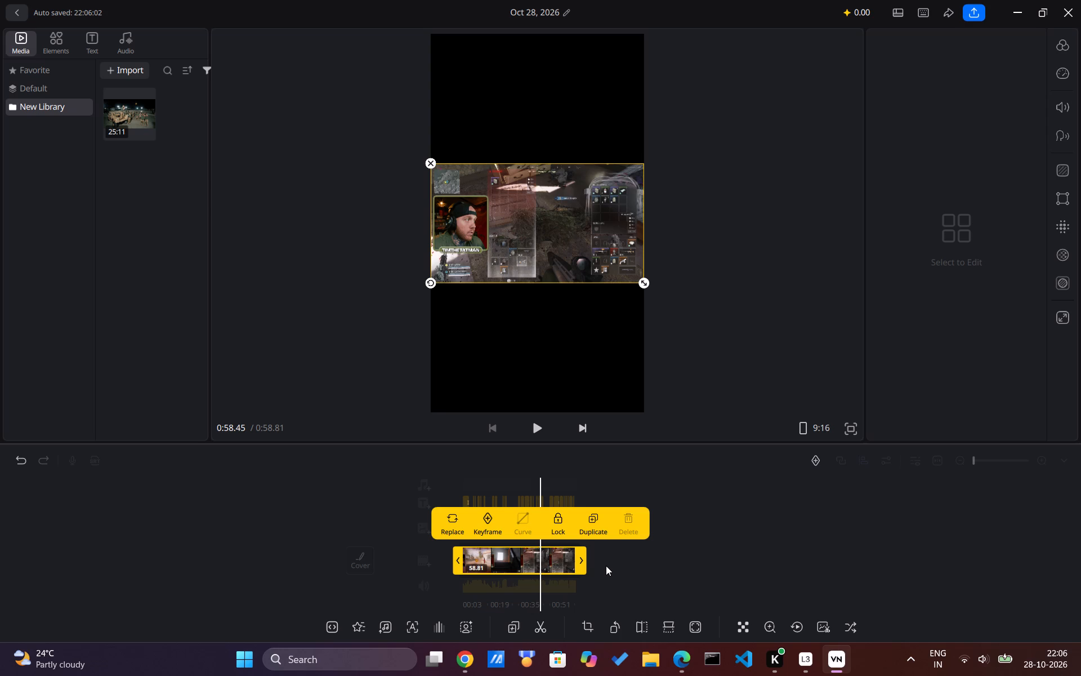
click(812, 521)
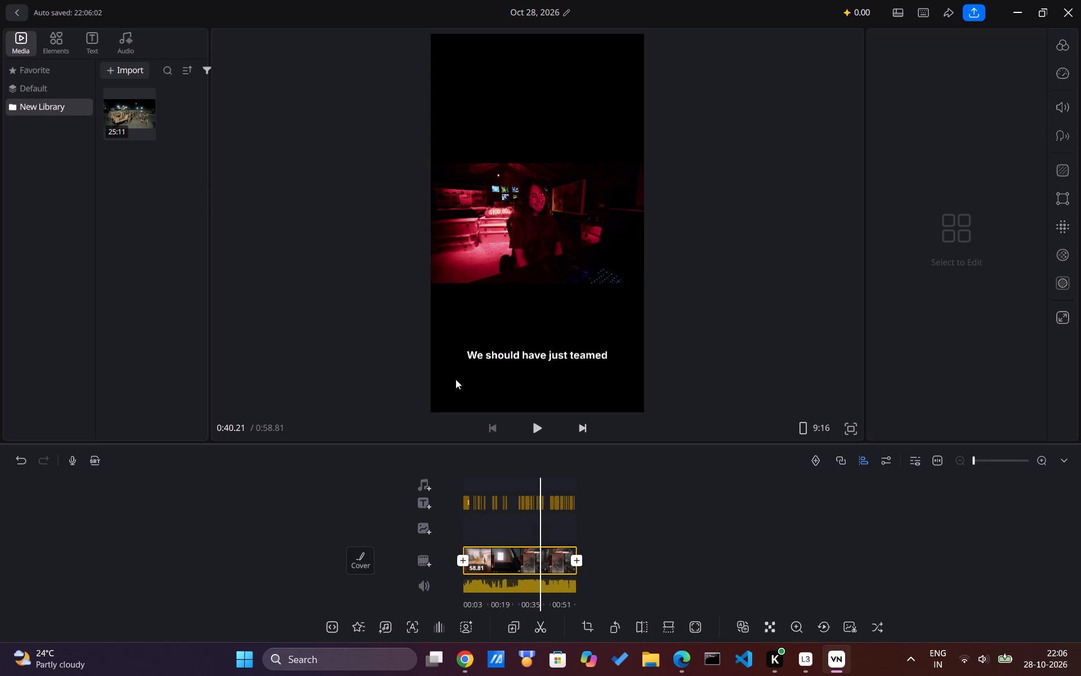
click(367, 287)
Export the captioned video using manual quality settings, with the resolution at 2.7K and the frame rate at 60 fps.
click(969, 12)
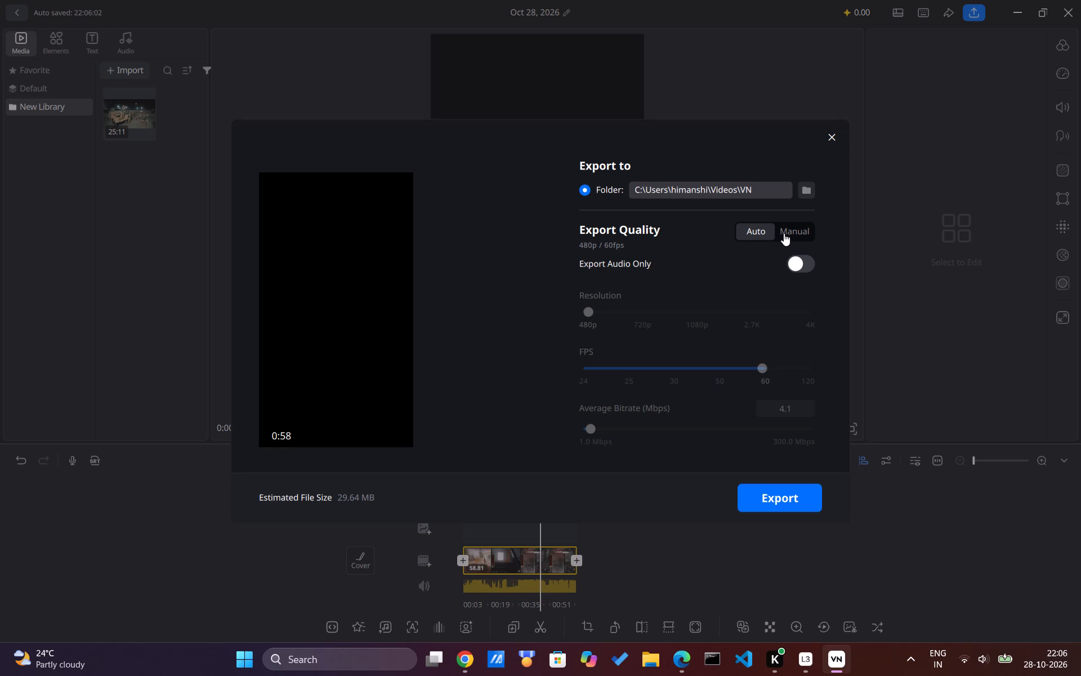
click(784, 234)
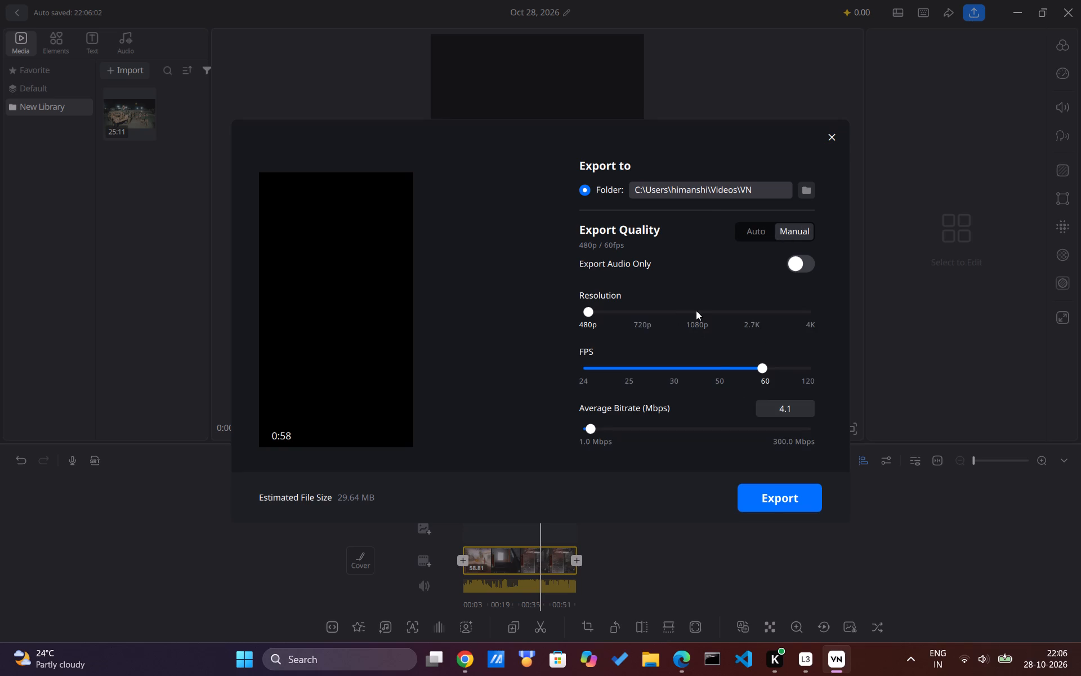
click(696, 310)
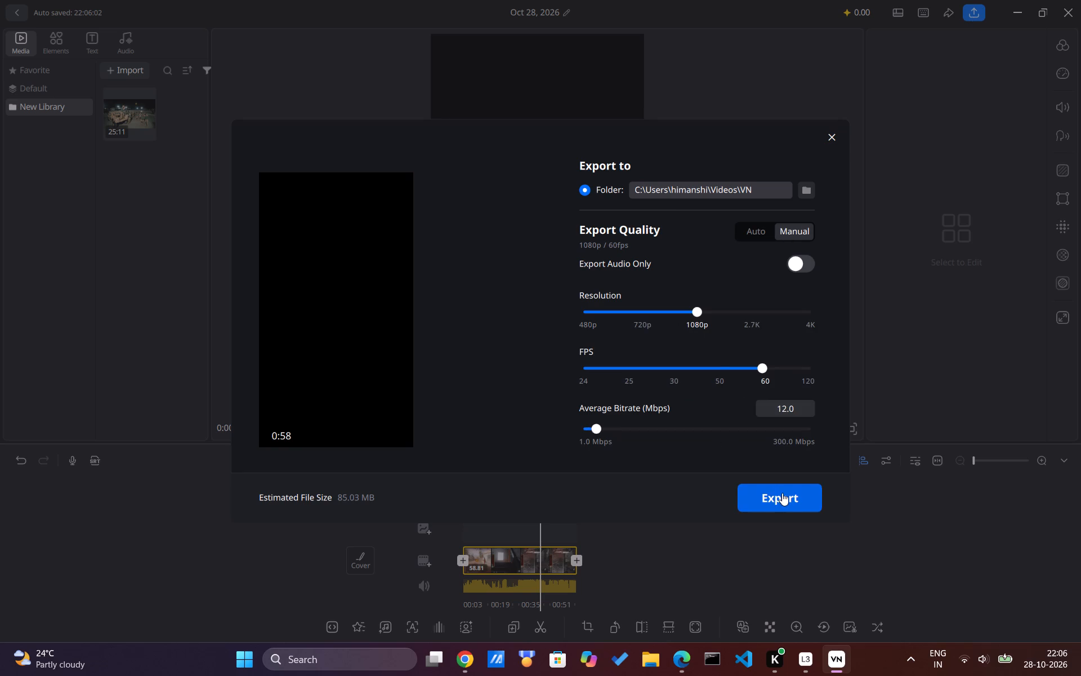
click(812, 367)
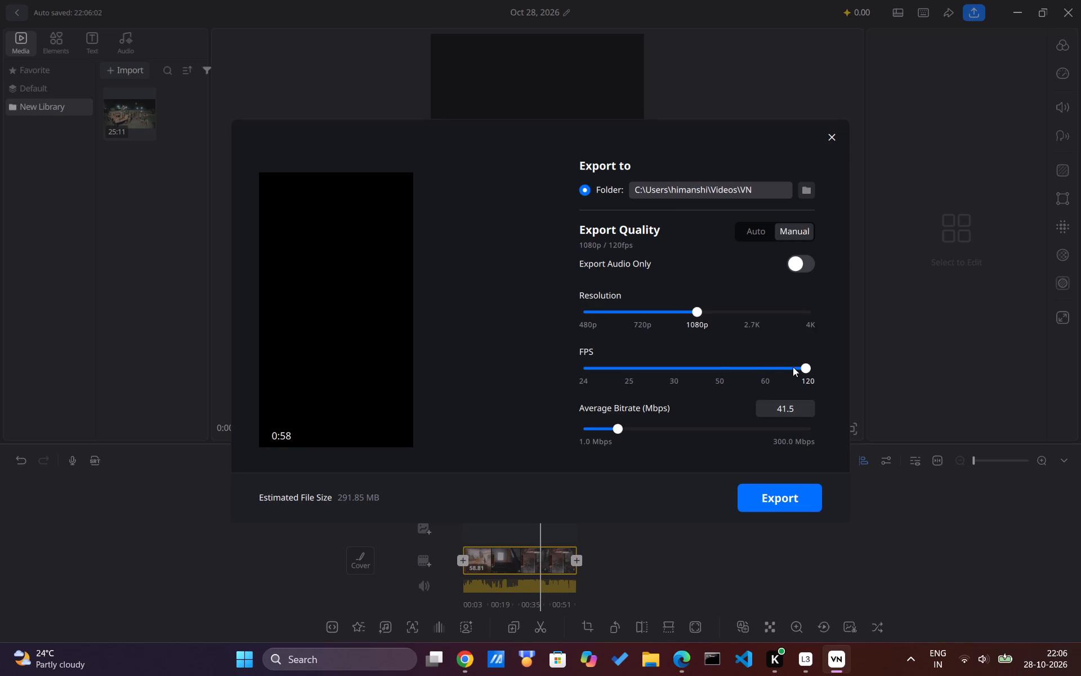
click(762, 368)
click(751, 313)
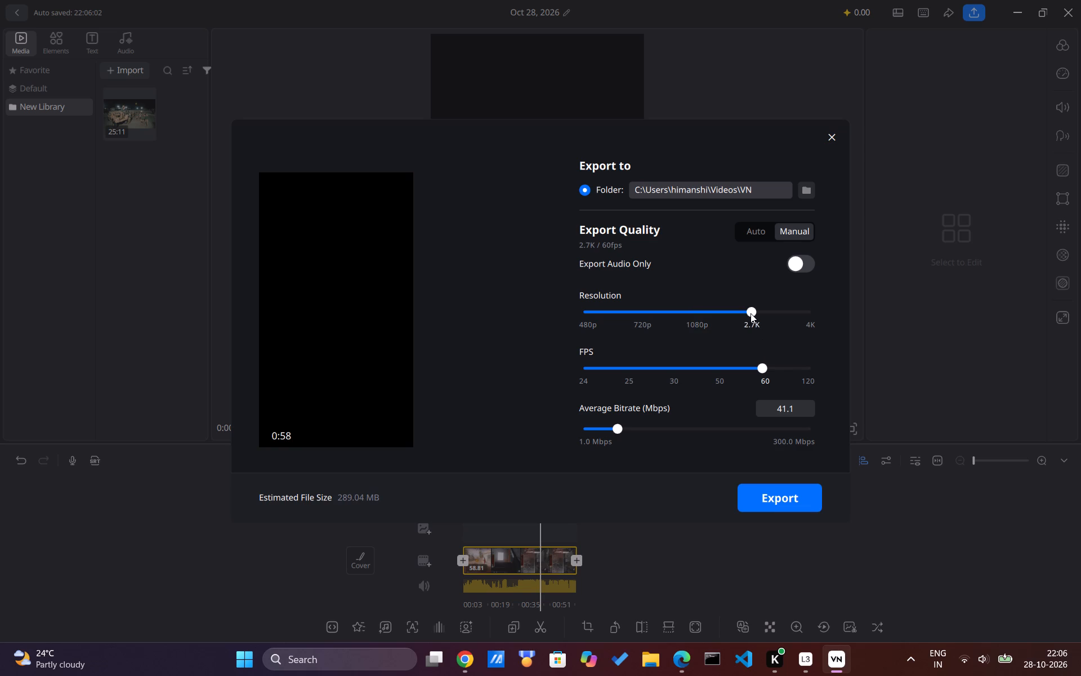
click(773, 495)
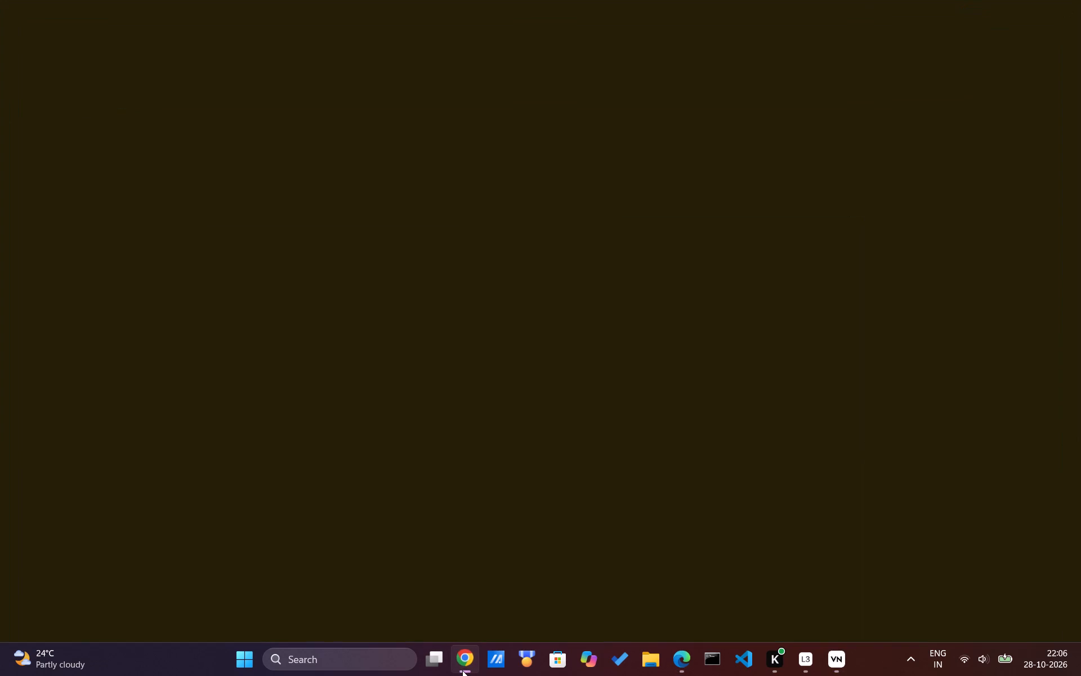
Switch to Loggy3 and stop the running session recording.
click(1010, 0)
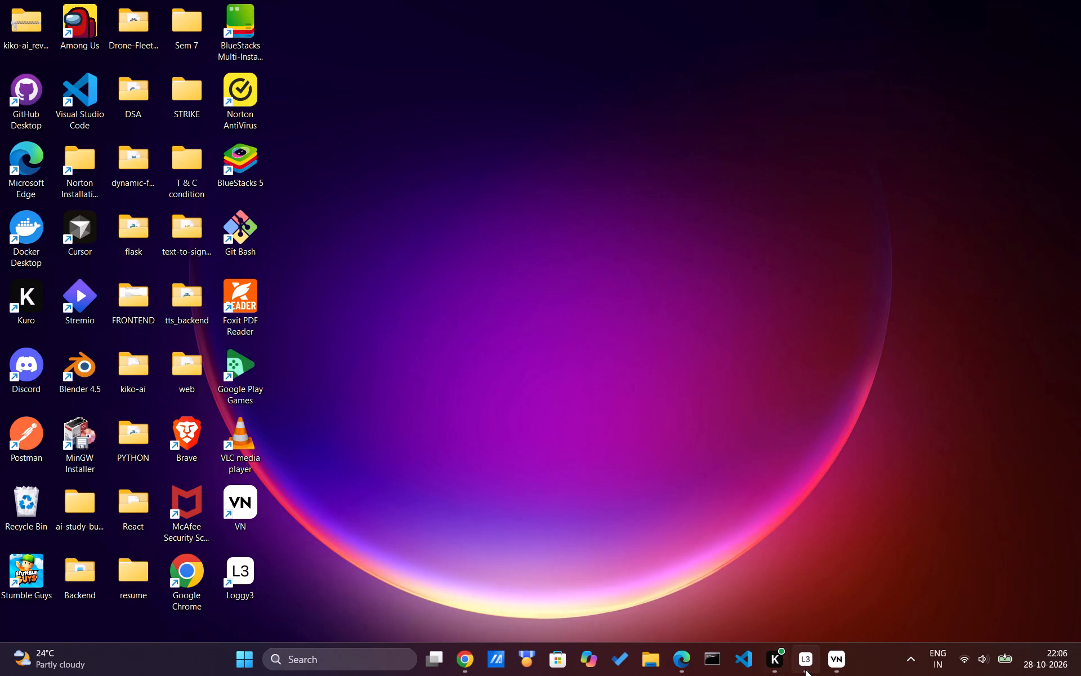
click(802, 599)
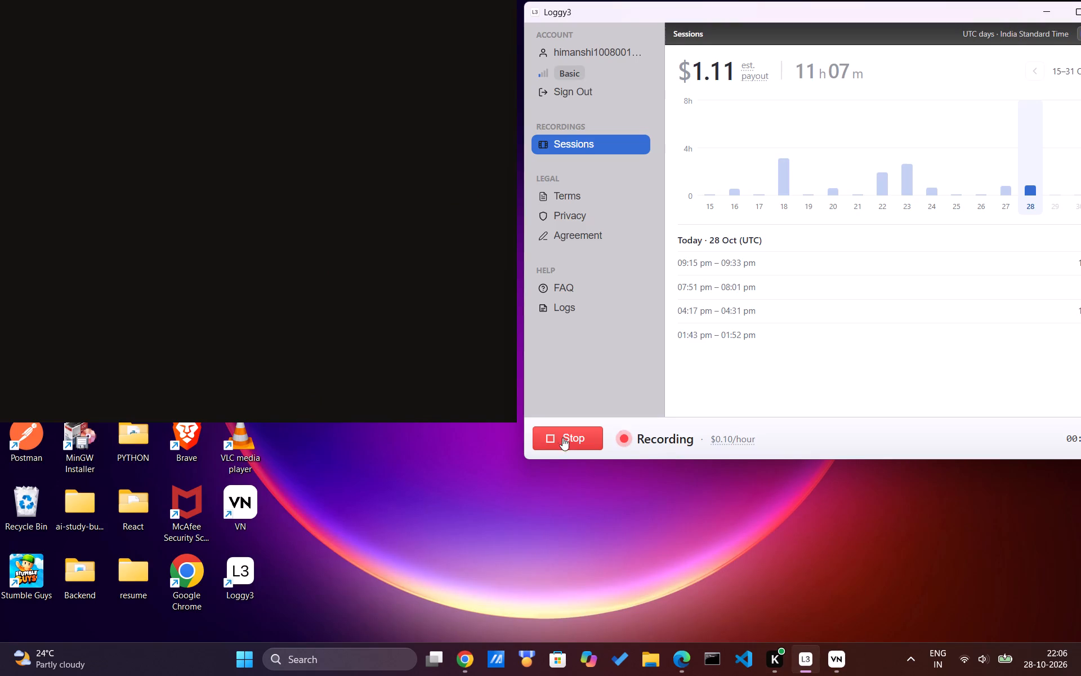
click(561, 434)
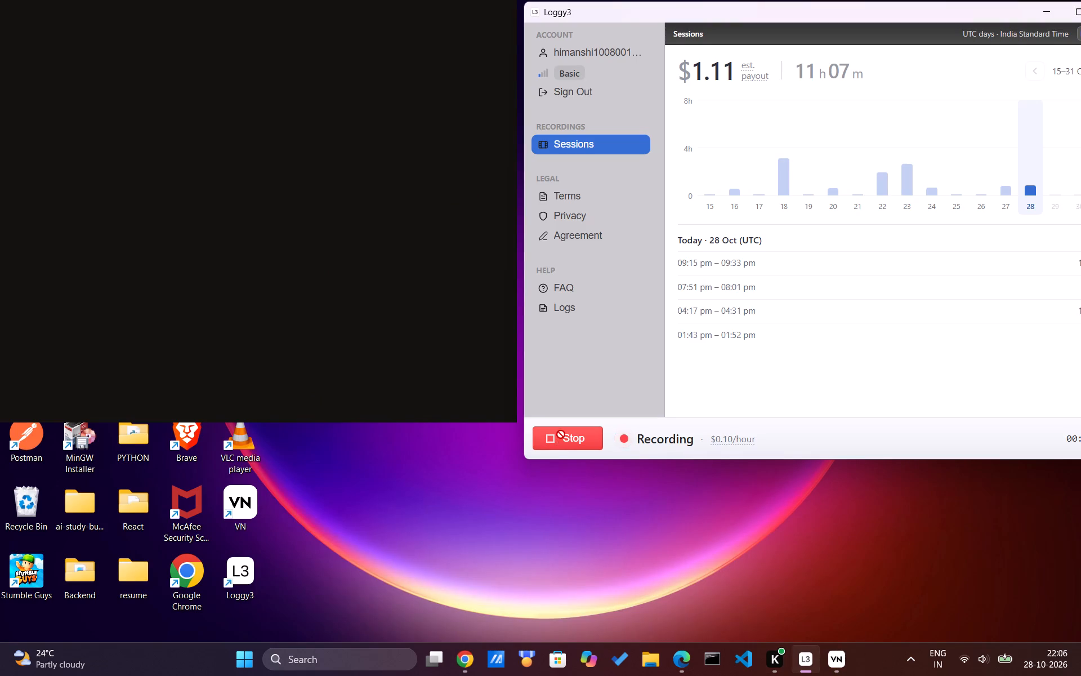